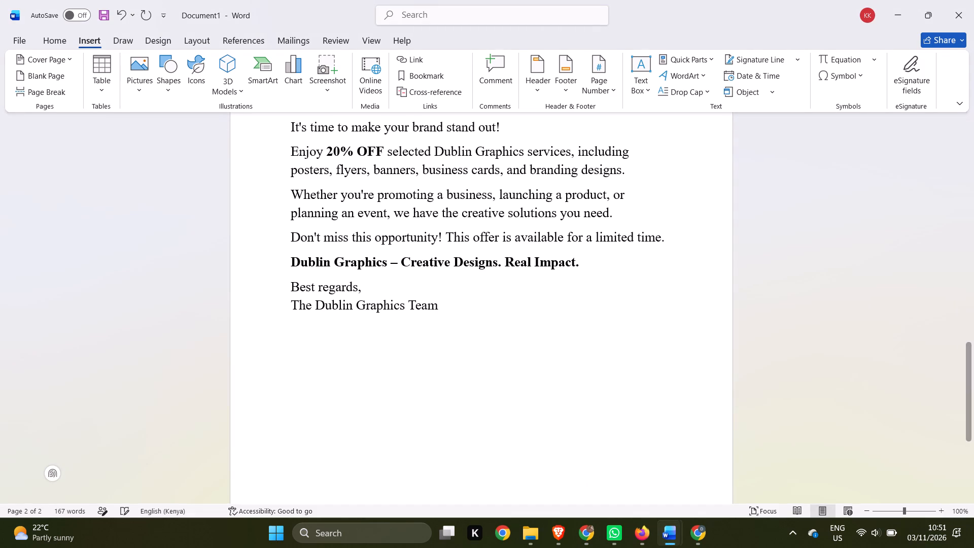
pyautogui.press('3')
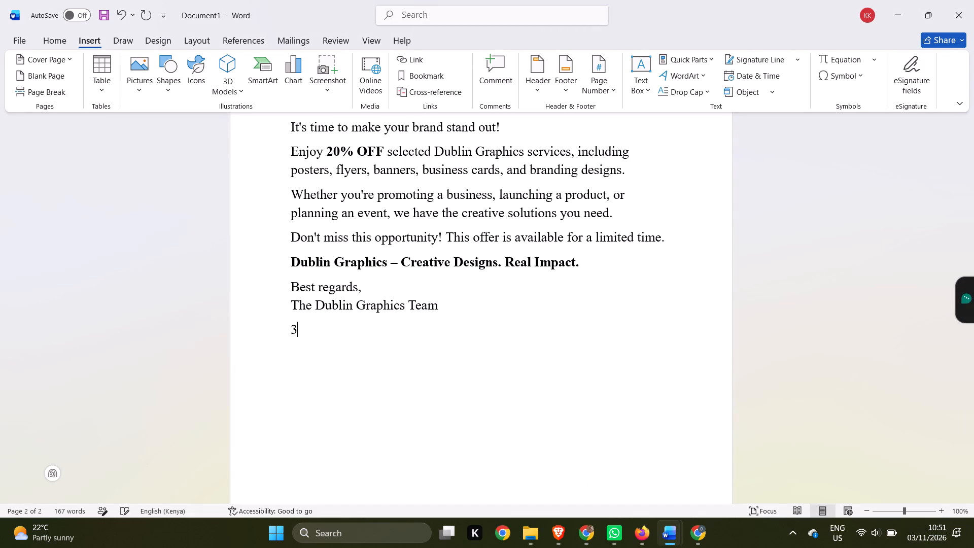
pyautogui.press('.')
pyautogui.press('Return')
pyautogui.hotkey('ctrl', 'v')
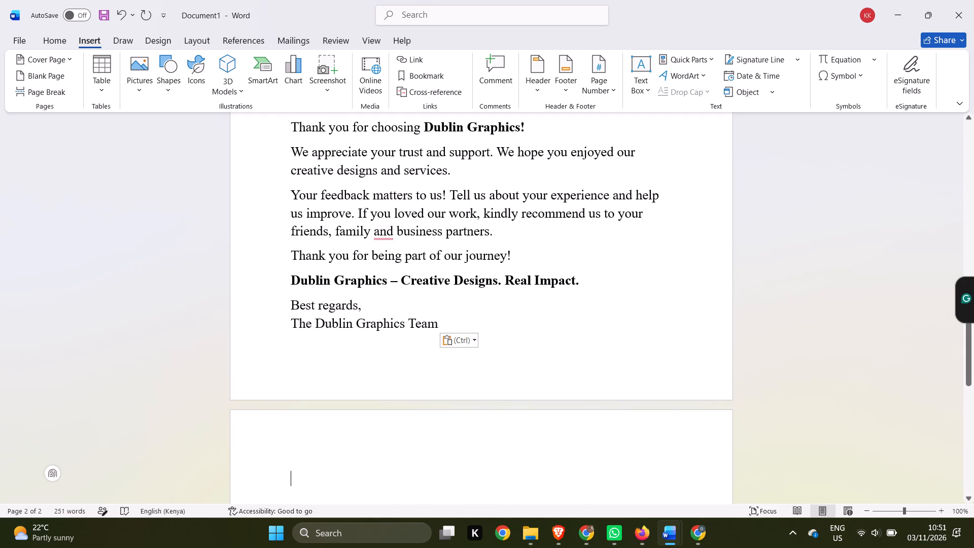
pyautogui.click(473, 338)
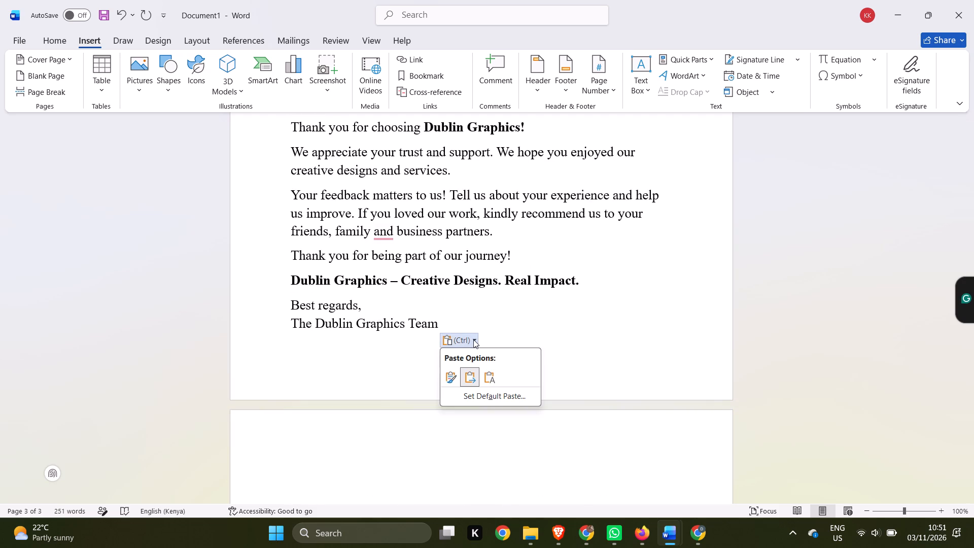
pyautogui.click(487, 384)
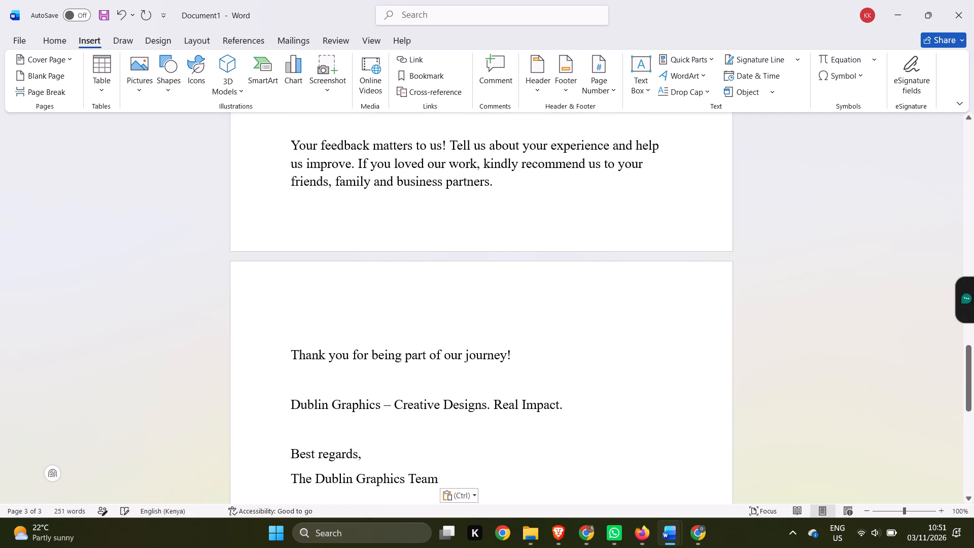
# Review the layout and spacing of the pasted feedback email against the promotion email above it.
pyautogui.scroll(15, 478, 384)
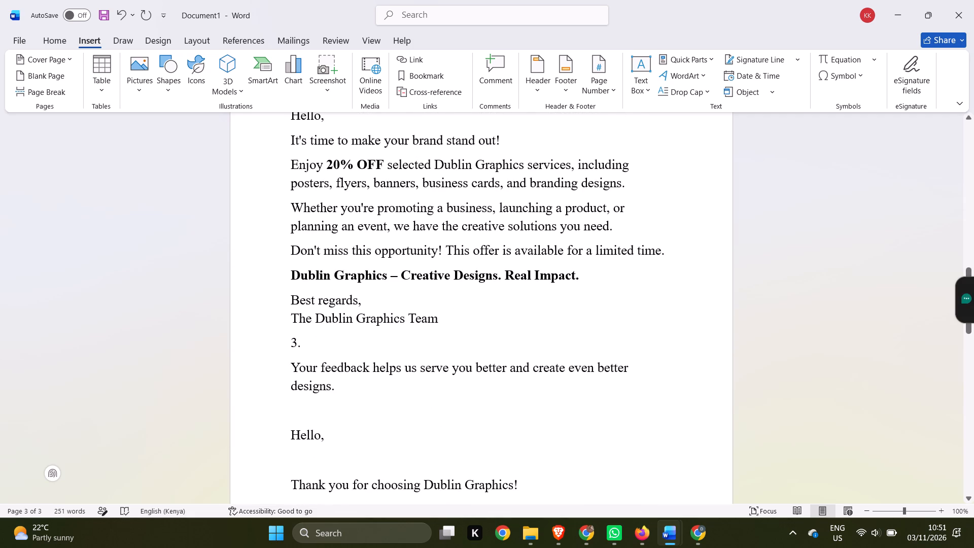
pyautogui.scroll(3, 478, 384)
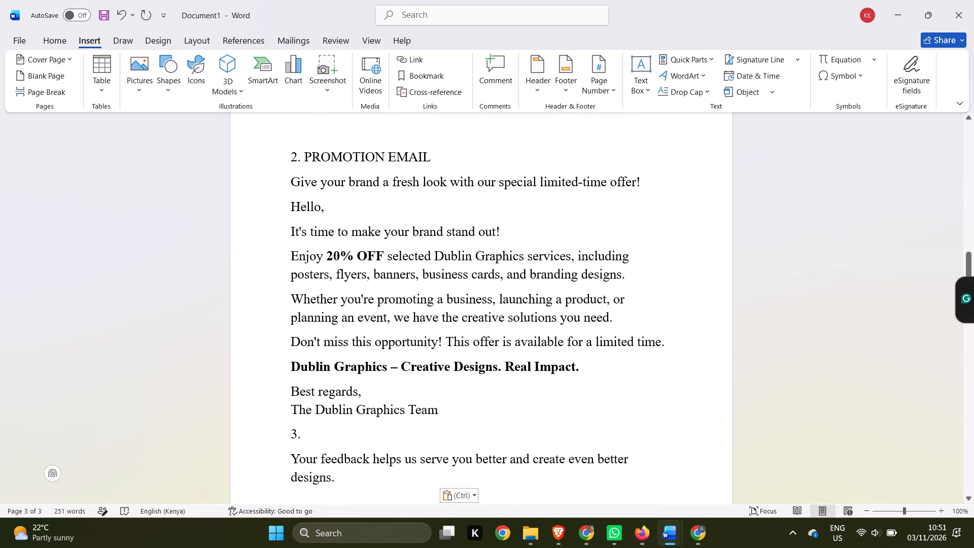
pyautogui.scroll(-10, 478, 384)
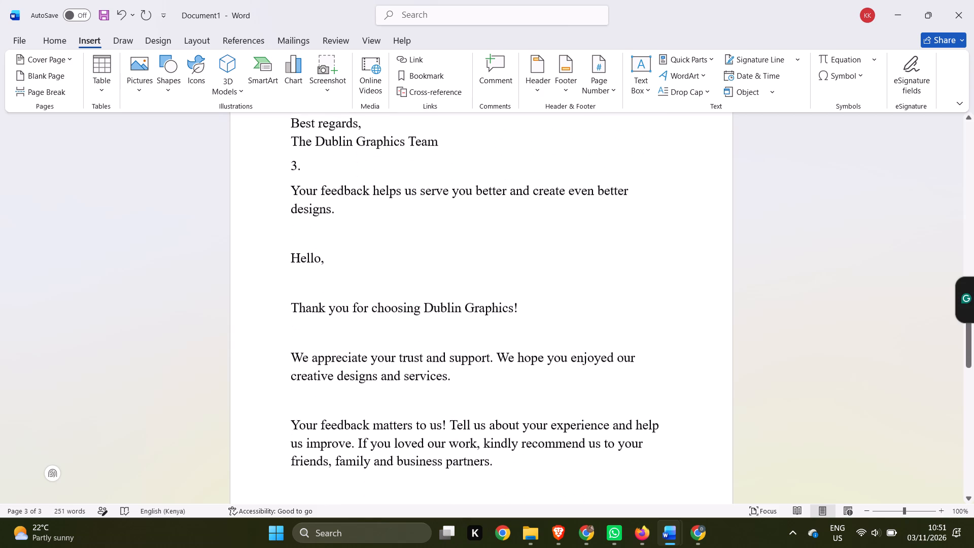
pyautogui.scroll(-14, 479, 386)
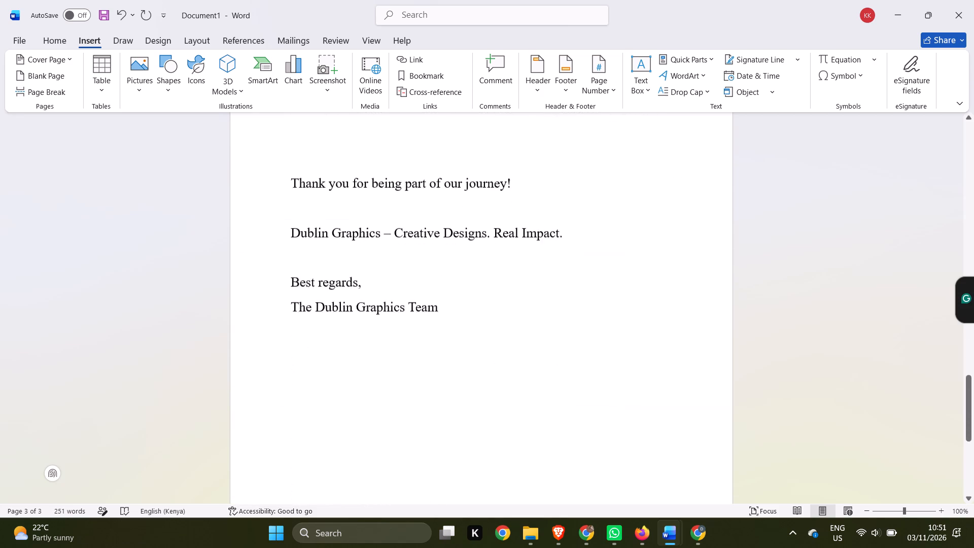
# Remove the blank lines between paragraphs in email 3, from above "Hello," down to the "Your feedback matters to us!" paragraph.
pyautogui.scroll(16, 479, 386)
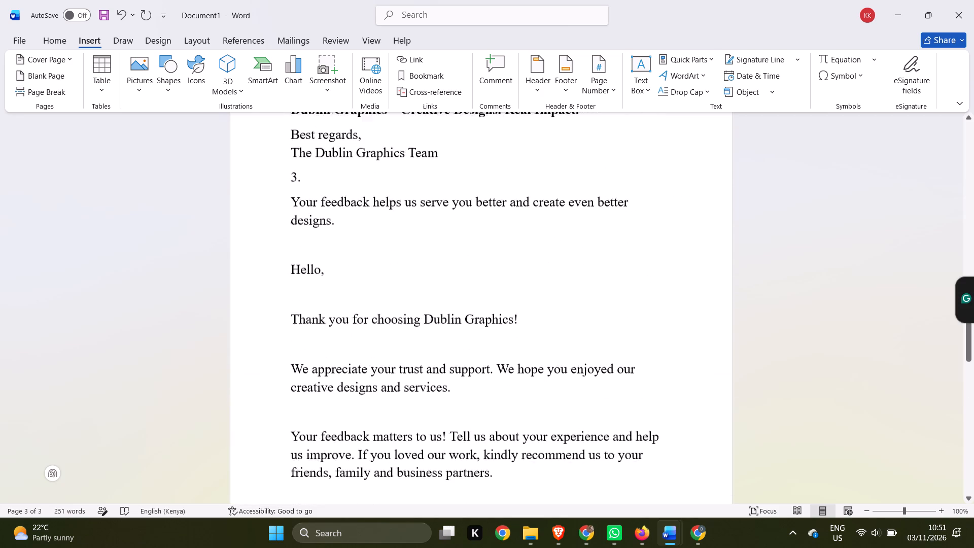
pyautogui.scroll(3, 479, 386)
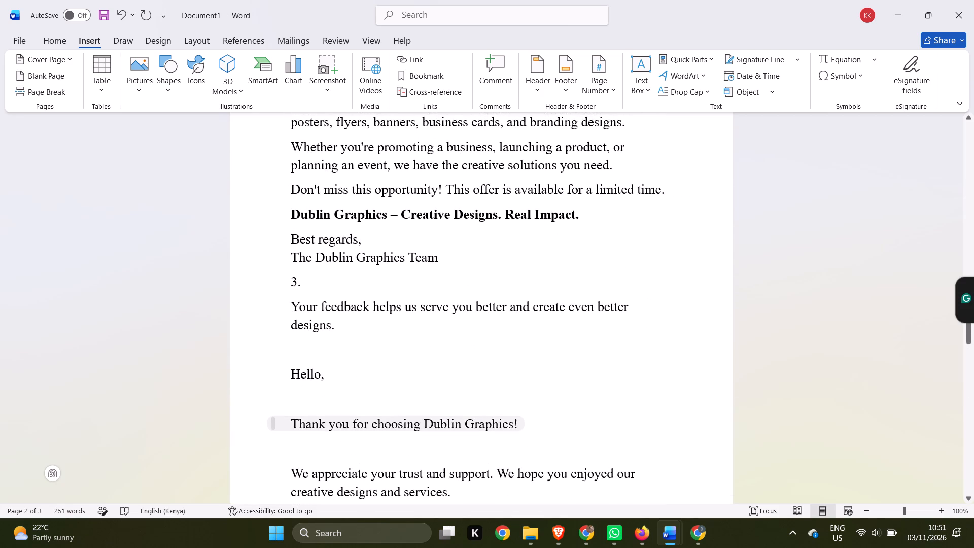
pyautogui.click(288, 374)
pyautogui.press('BackSpace')
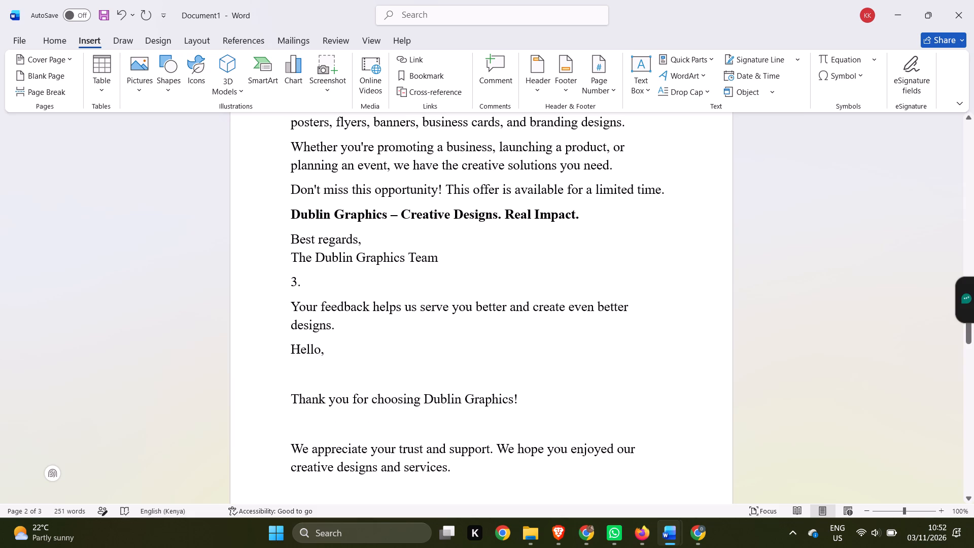
pyautogui.click(288, 394)
pyautogui.press('BackSpace')
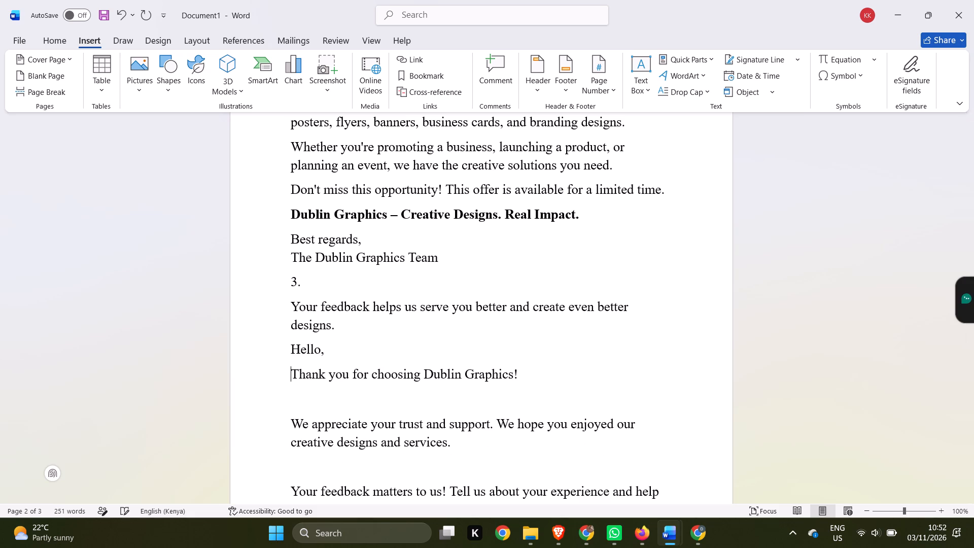
pyautogui.click(287, 428)
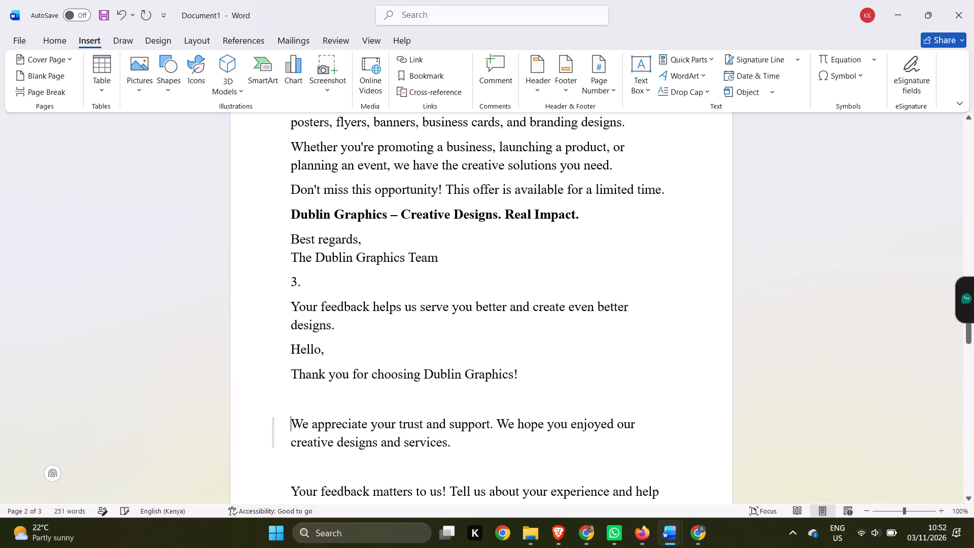
pyautogui.press('BackSpace')
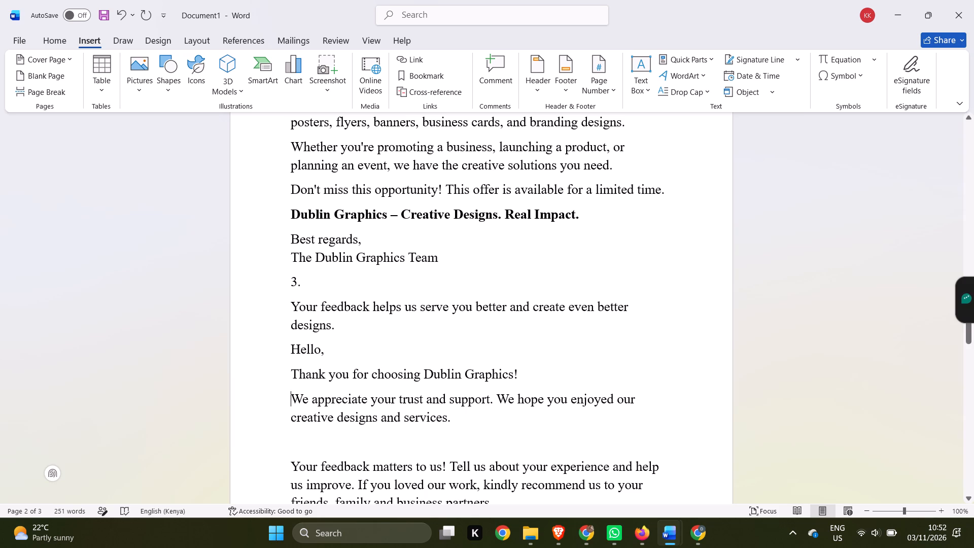
pyautogui.click(288, 457)
pyautogui.click(291, 467)
pyautogui.press('BackSpace')
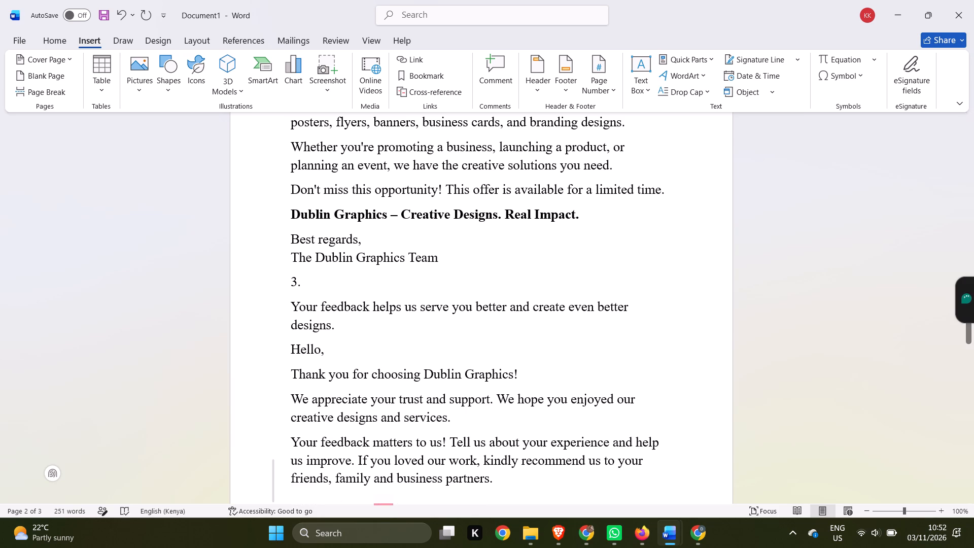
# Remove the blank lines above "Thank you for being part of our journey!", the Dublin Graphics tagline and "Best regards," in email 3.
pyautogui.scroll(-1, 375, 473)
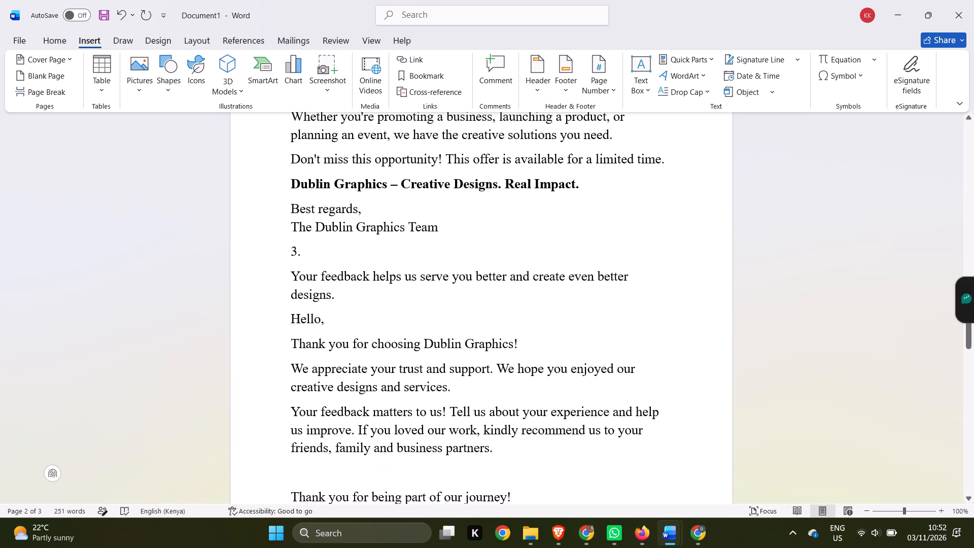
pyautogui.click(290, 497)
pyautogui.press('BackSpace')
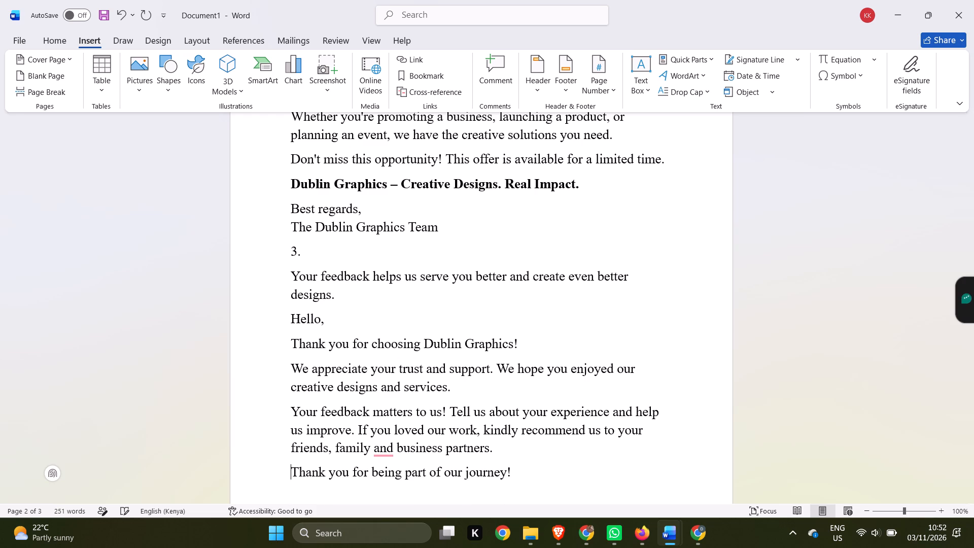
pyautogui.scroll(-3, 315, 481)
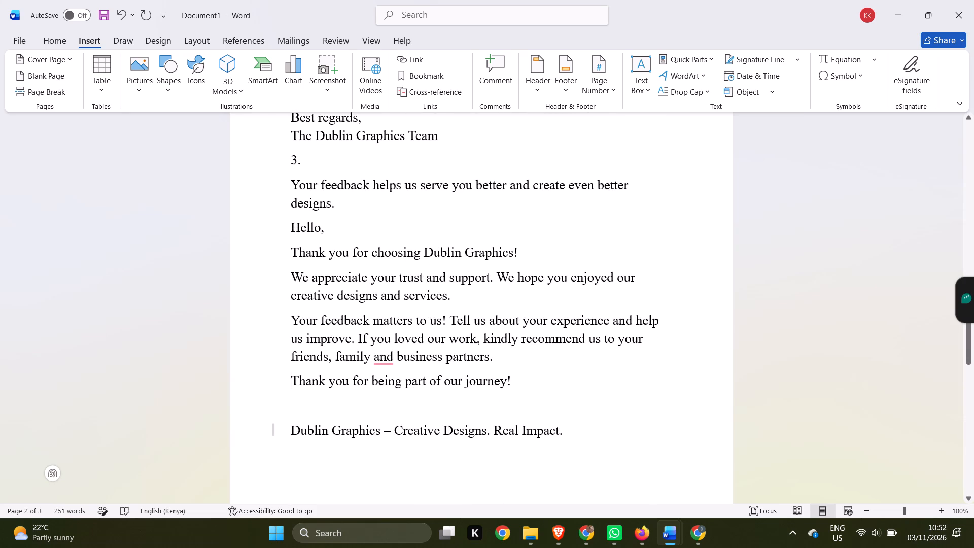
pyautogui.click(289, 429)
pyautogui.press('BackSpace')
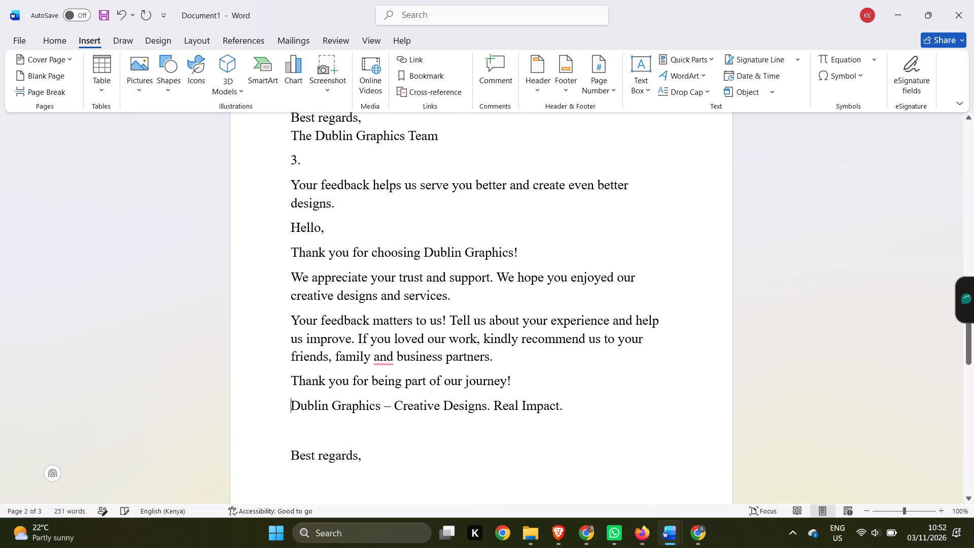
pyautogui.click(288, 456)
pyautogui.press('BackSpace')
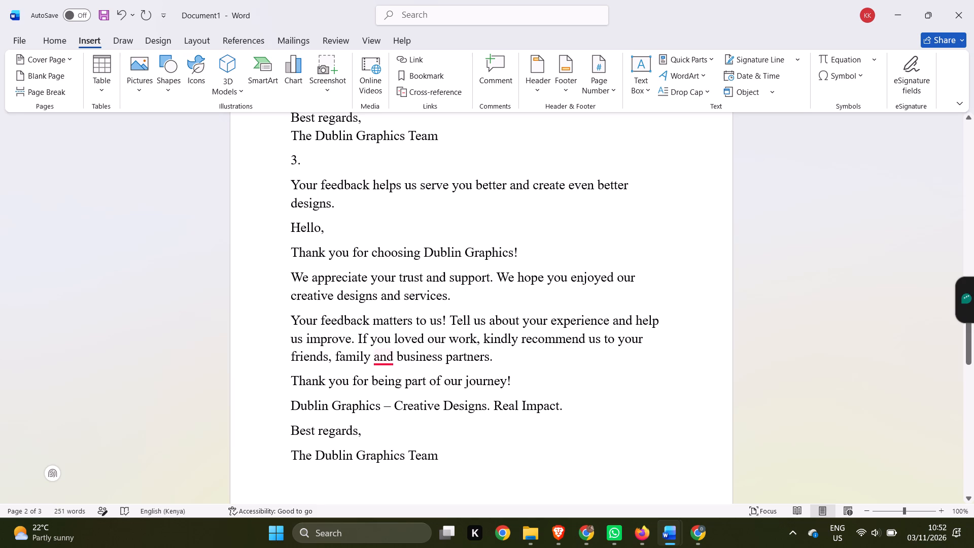
# Apply the suggested correction in email 3 that adds a comma after "family" in "friends, family and business partners".
pyautogui.click(393, 383)
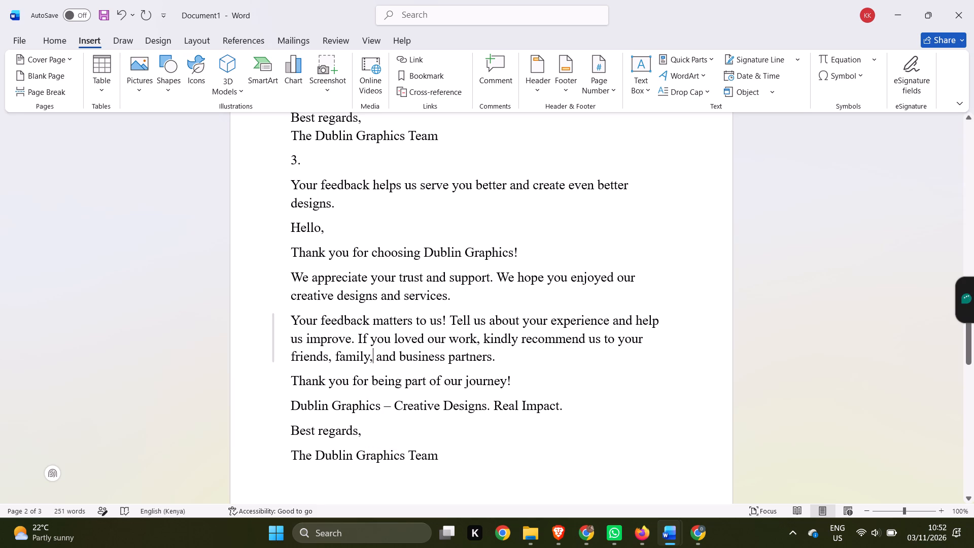
# Add the number "4." at the top of the blank page following the feedback email.
pyautogui.scroll(6, 363, 289)
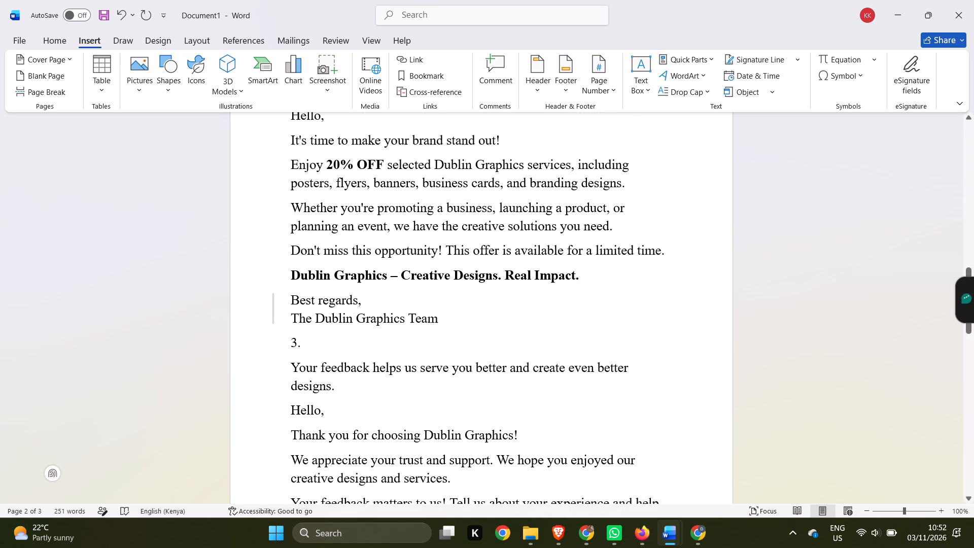
pyautogui.scroll(3, 328, 320)
pyautogui.scroll(-7, 328, 320)
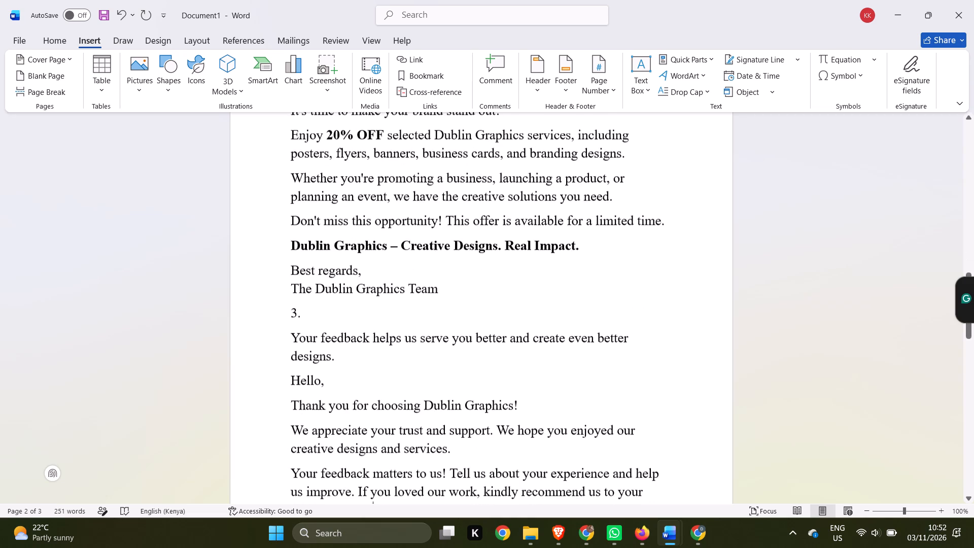
pyautogui.scroll(-12, 329, 306)
pyautogui.click(327, 307)
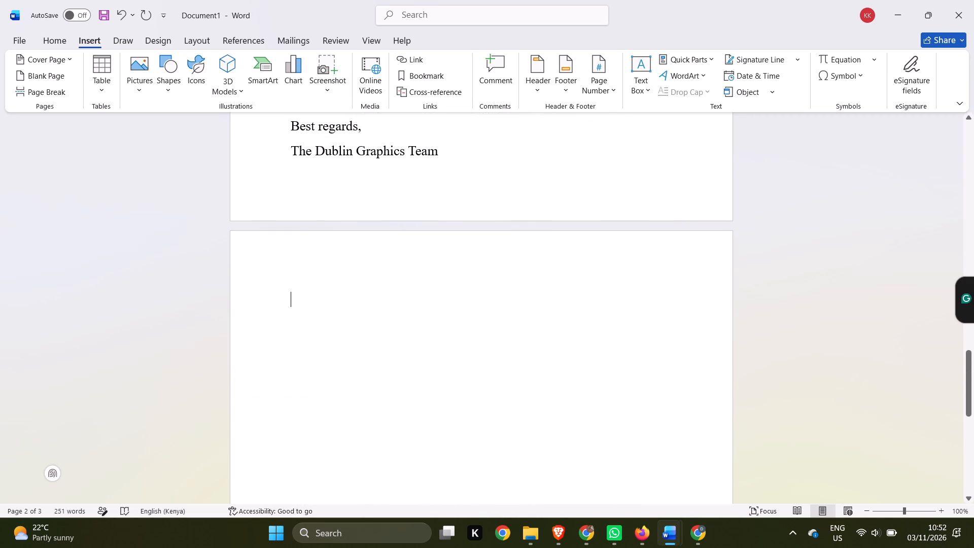
pyautogui.press('4')
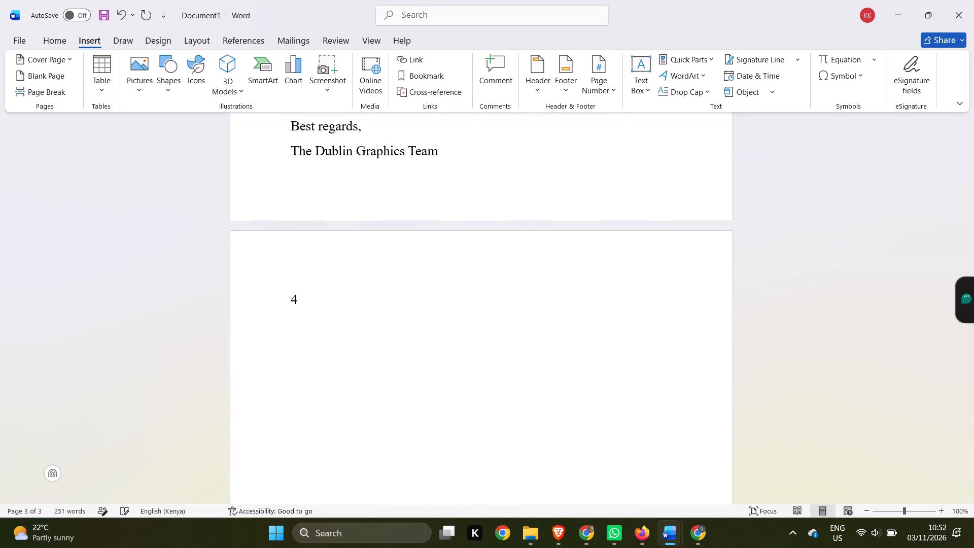
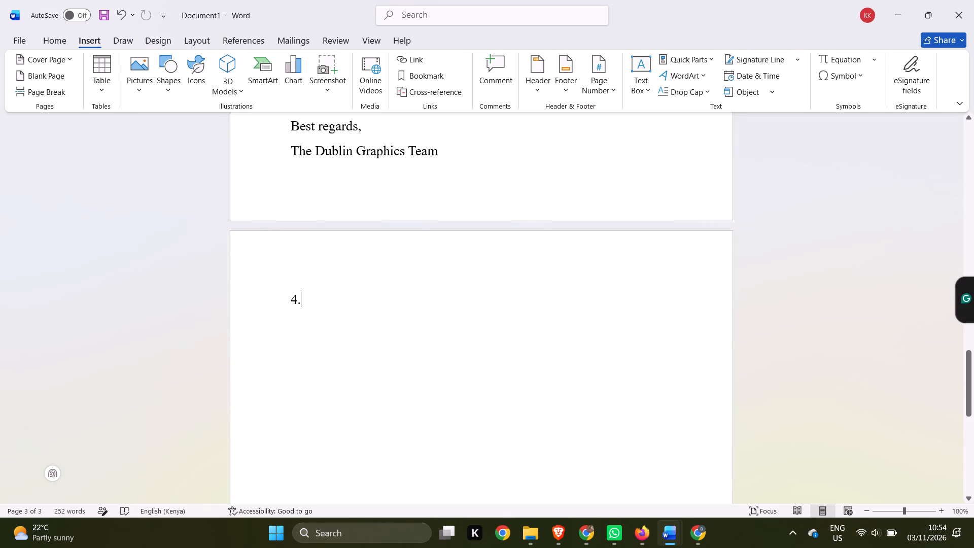
pyautogui.press('Return')
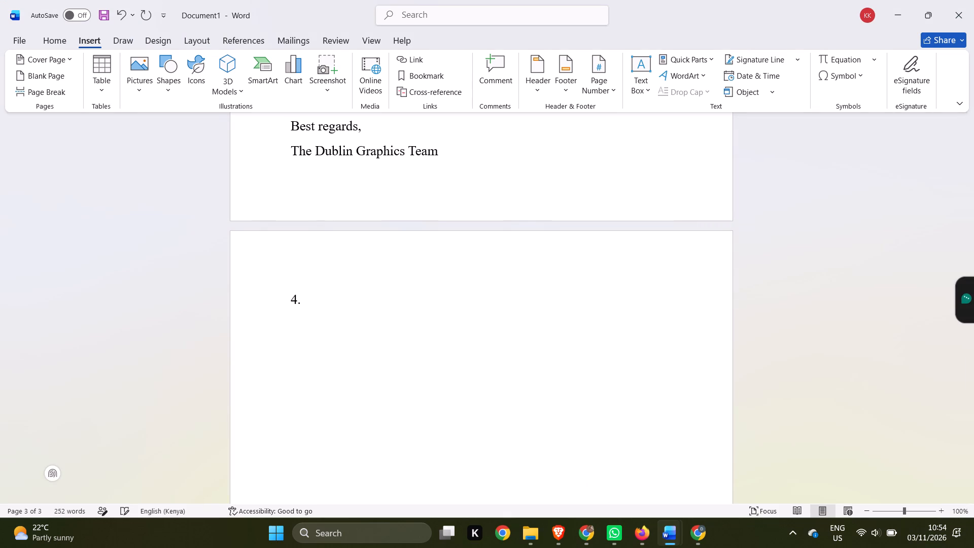
pyautogui.hotkey('ctrl', 'v')
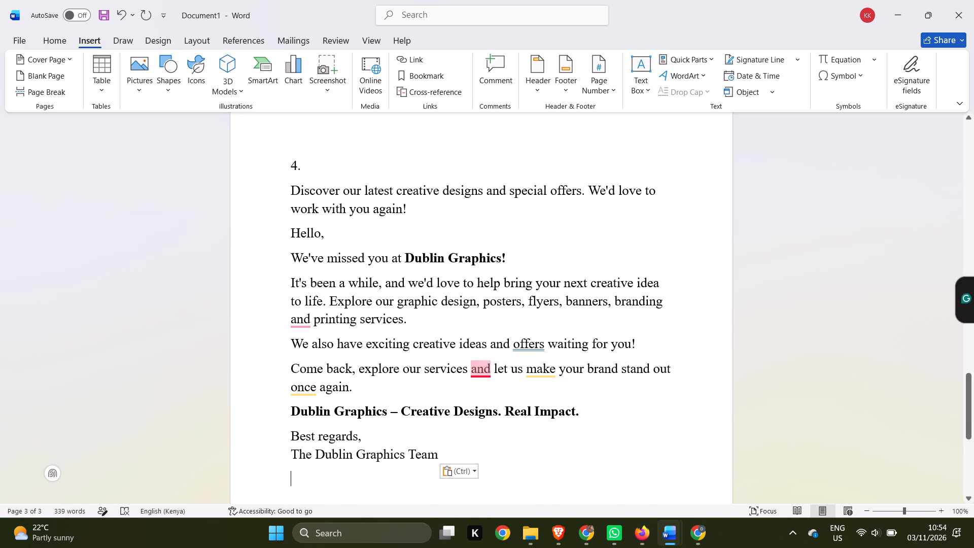
# Proofread email 4, adding commas after "services" and "branding" and checking the flagged words "make" and "banners".
pyautogui.click(484, 397)
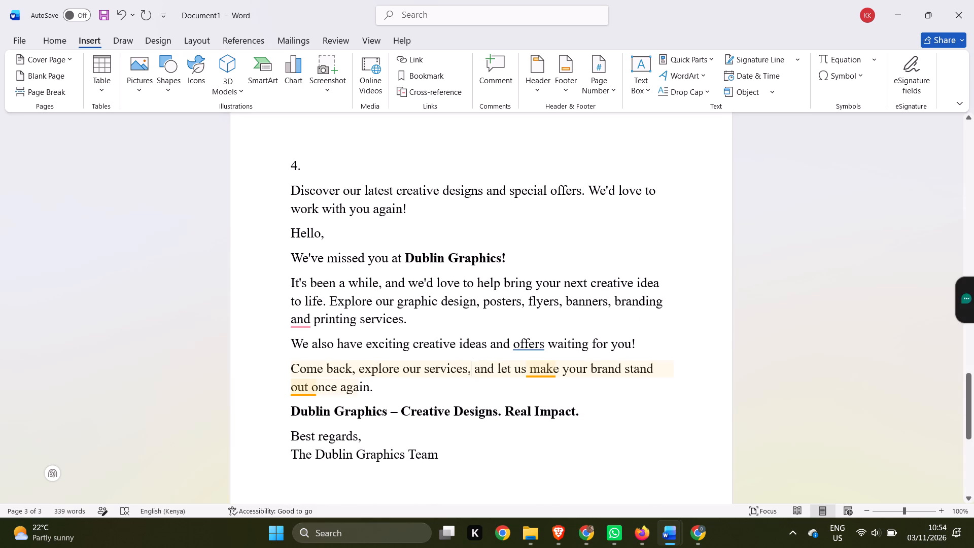
pyautogui.click(546, 374)
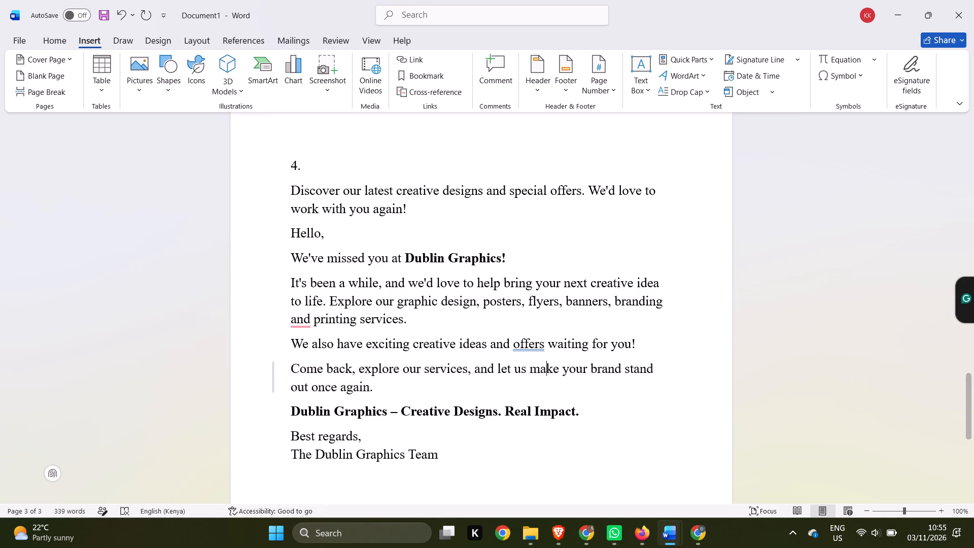
pyautogui.click(301, 326)
pyautogui.click(307, 350)
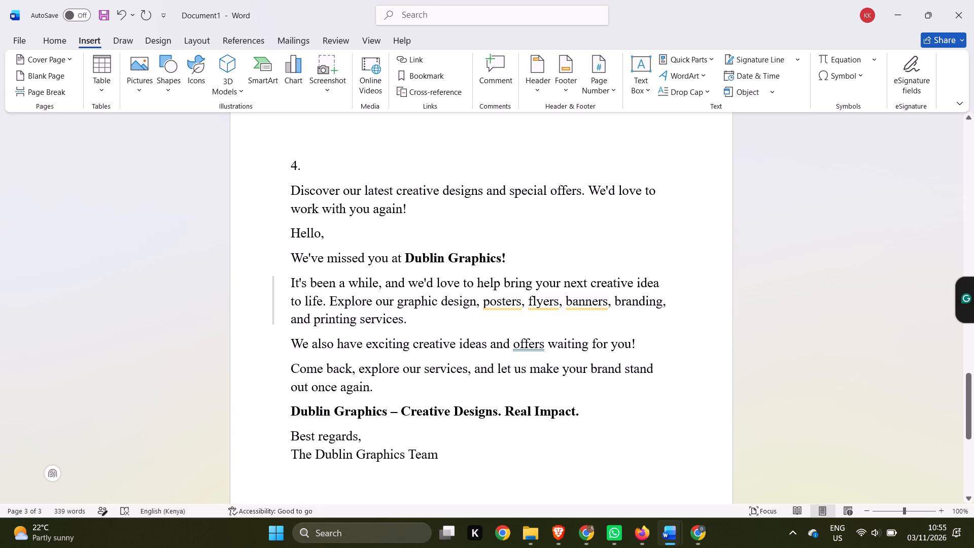
pyautogui.click(577, 306)
# Review email 4 and the preceding emails in the document for layout and numbering.
pyautogui.scroll(-1, 551, 350)
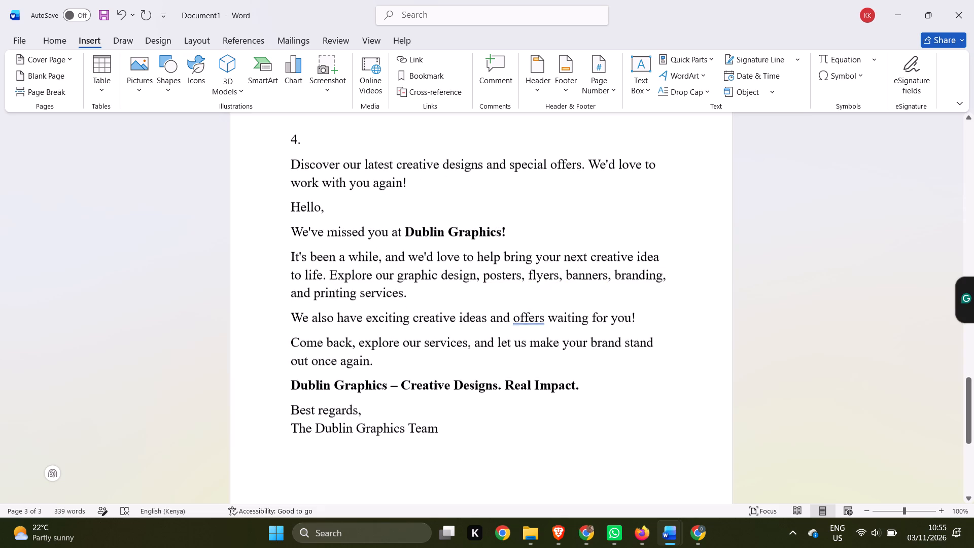
pyautogui.scroll(-5, 551, 350)
pyautogui.scroll(3, 551, 349)
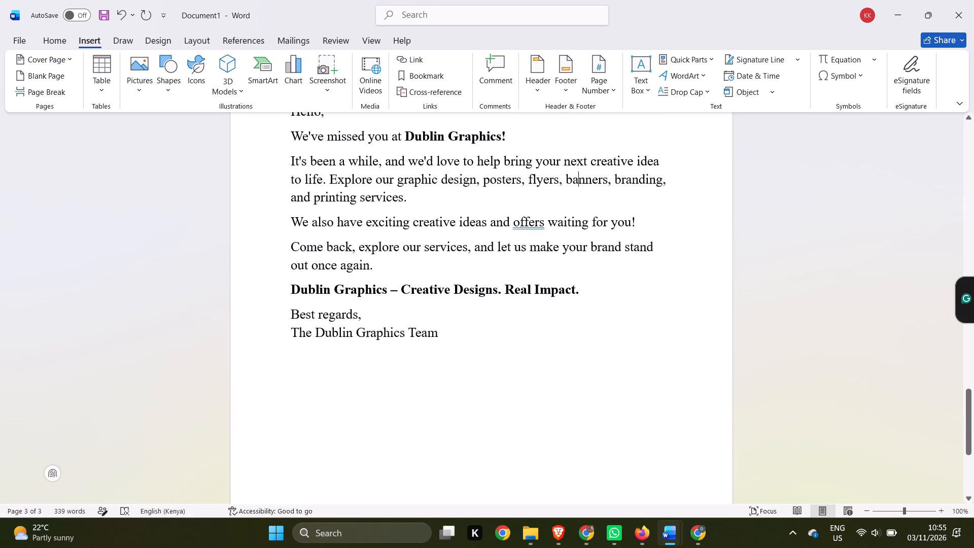
pyautogui.scroll(12, 552, 349)
pyautogui.scroll(11, 547, 341)
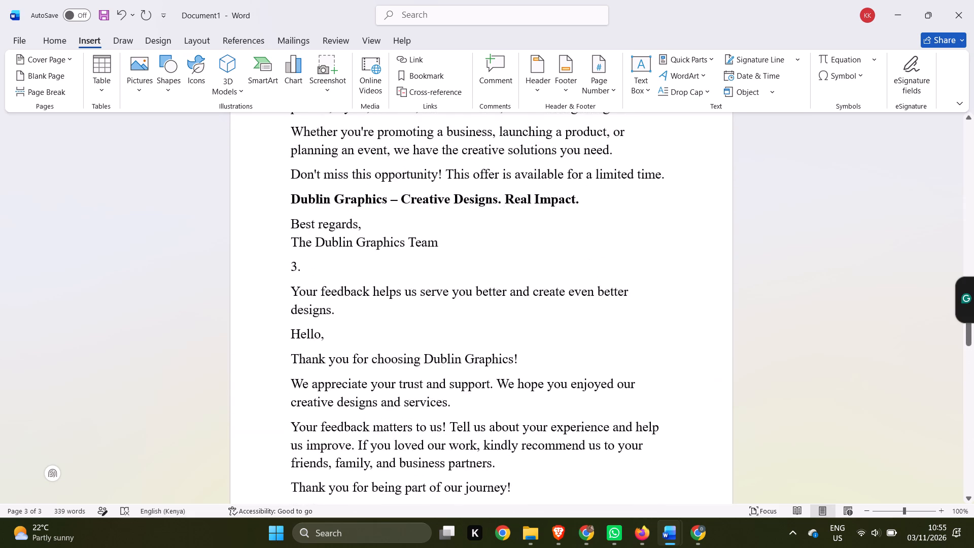
# Review the document from email 3 back to the "1. Welcome and brand awareness" heading, checking layout and numbering.
pyautogui.scroll(11, 546, 341)
pyautogui.scroll(12, 546, 341)
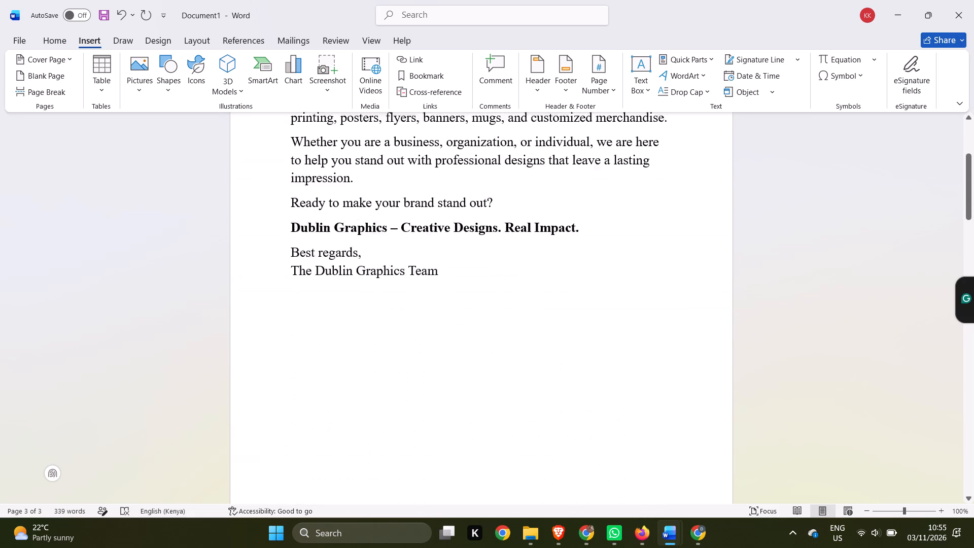
pyautogui.scroll(1, 546, 341)
pyautogui.scroll(-5, 546, 341)
pyautogui.scroll(14, 546, 341)
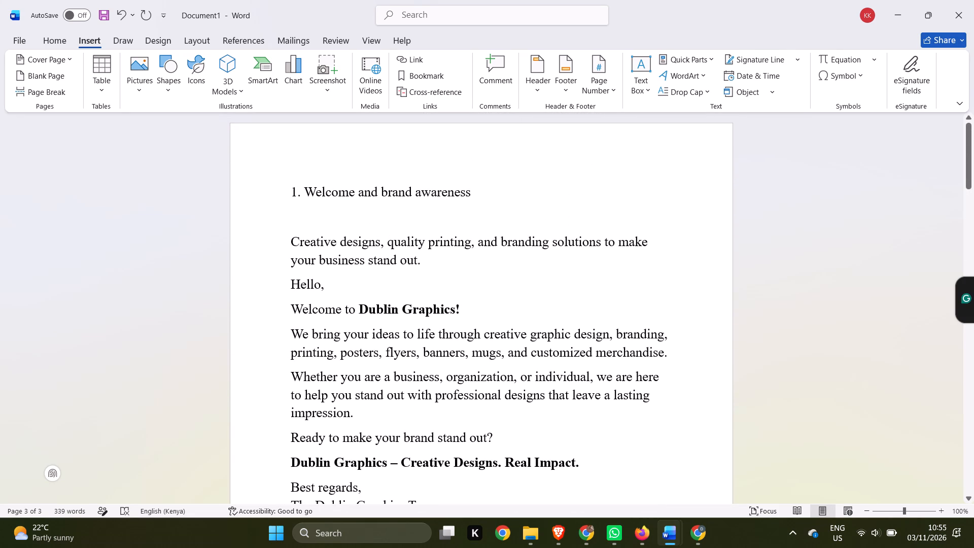
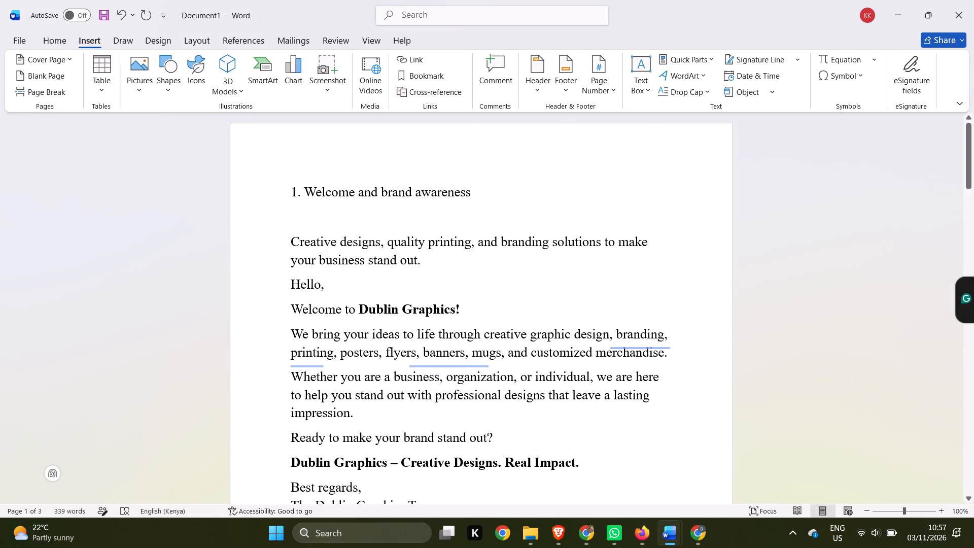
# Review the welcome and promotion emails down to the start of email 3, checking their headings, numbering and spacing.
pyautogui.scroll(-7, 420, 235)
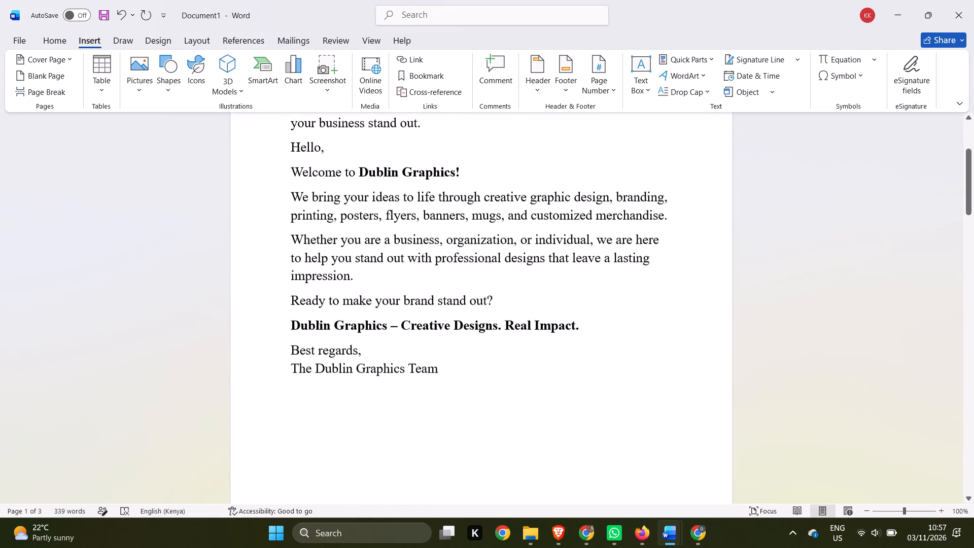
pyautogui.scroll(-19, 451, 273)
pyautogui.scroll(-4, 468, 282)
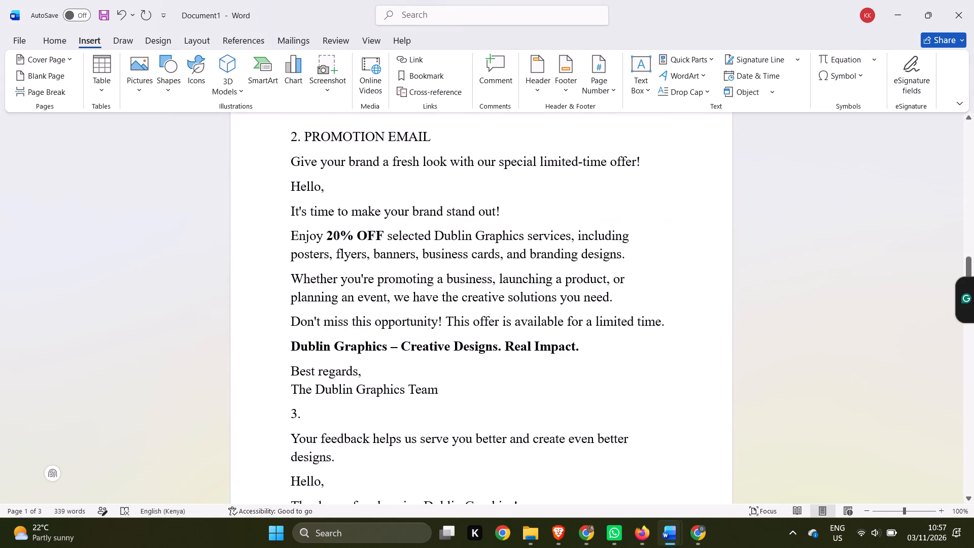
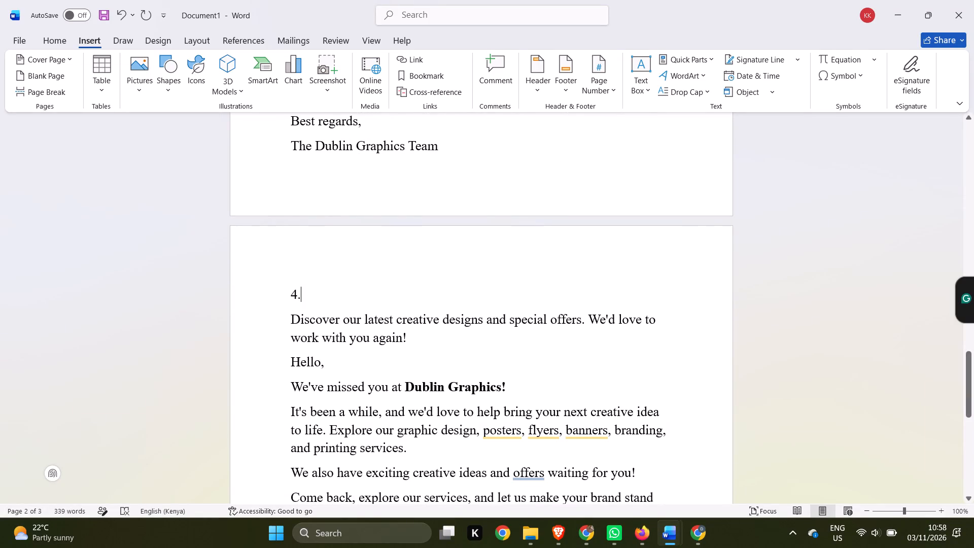
# Paste the copied heading above the fourth email and trim its duplicate numbering so it reads "4: Re-engagement / Win-Back Email".
pyautogui.click(316, 301)
pyautogui.hotkey('ctrl', 'v')
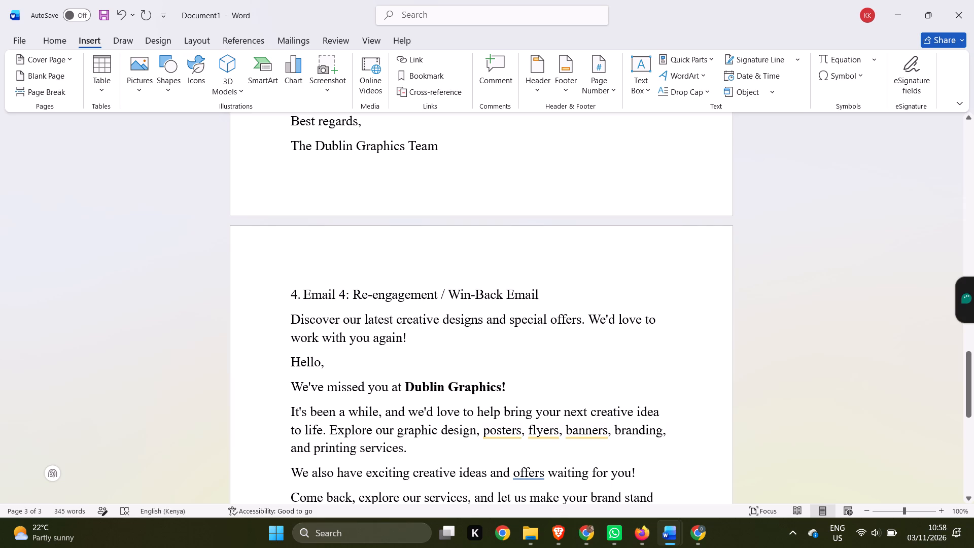
pyautogui.click(337, 293)
pyautogui.press('BackSpace')
pyautogui.press('BackSpace')
pyautogui.press('BackSpace')
pyautogui.press('BackSpace')
pyautogui.press('BackSpace')
pyautogui.press('BackSpace')
pyautogui.press('BackSpace')
pyautogui.press('BackSpace')
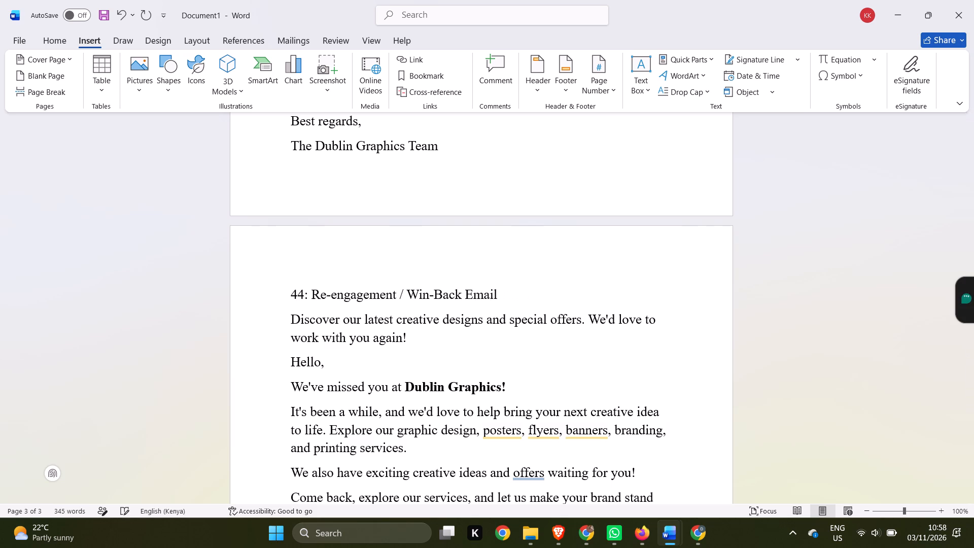
pyautogui.press('BackSpace')
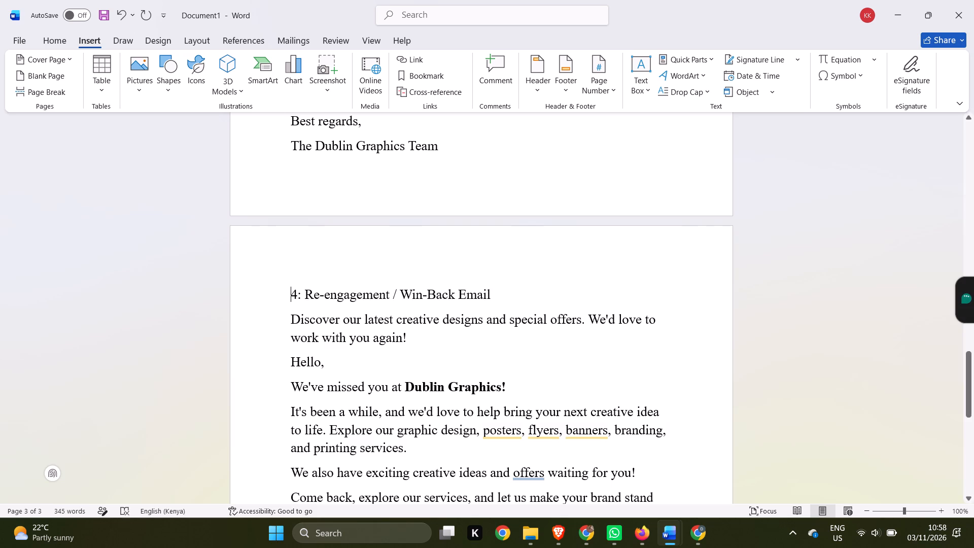
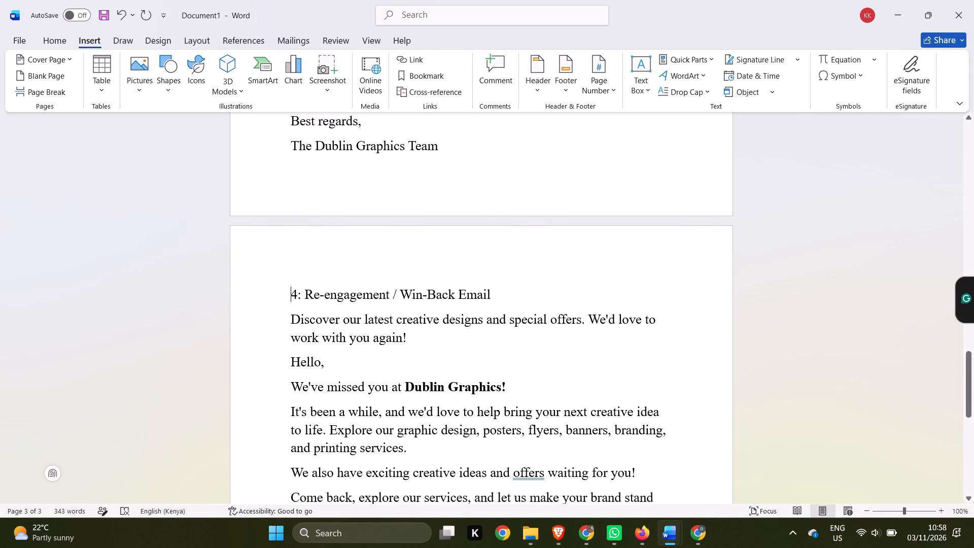
# Paste the copied heading above the third email and trim its duplicate numbering so it reads "3: Customer Review and Advocacy Email".
pyautogui.scroll(10, 351, 251)
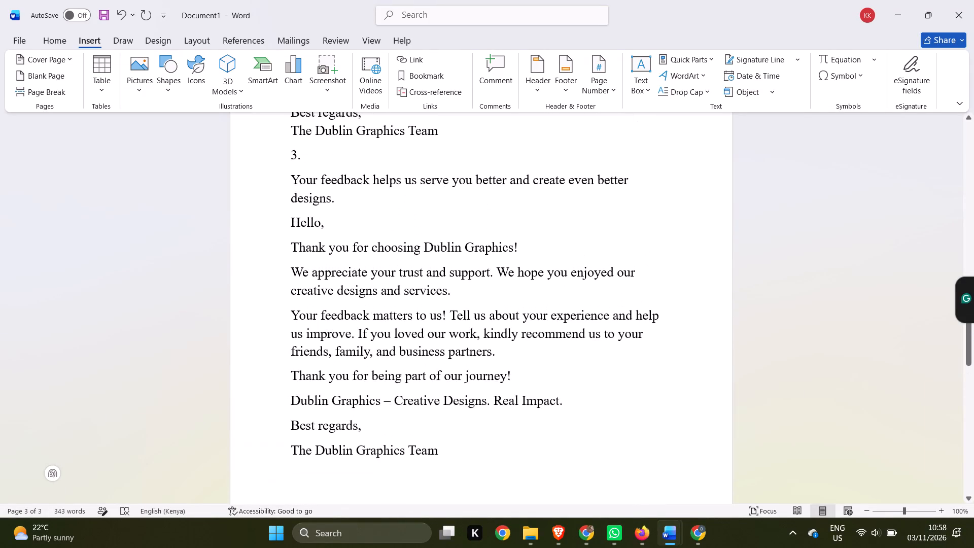
pyautogui.scroll(2, 351, 251)
pyautogui.click(302, 217)
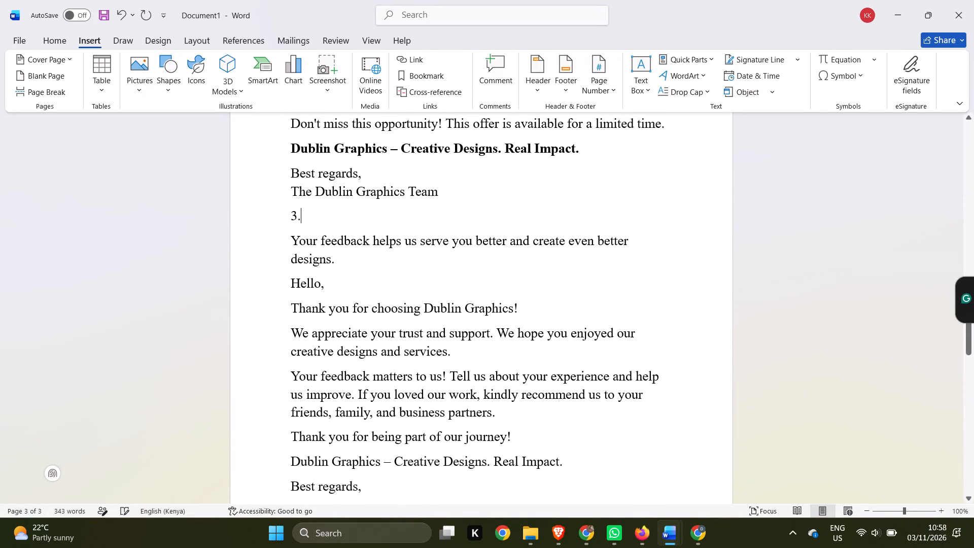
pyautogui.hotkey('ctrl', 'space')
pyautogui.hotkey('ctrl', 'v')
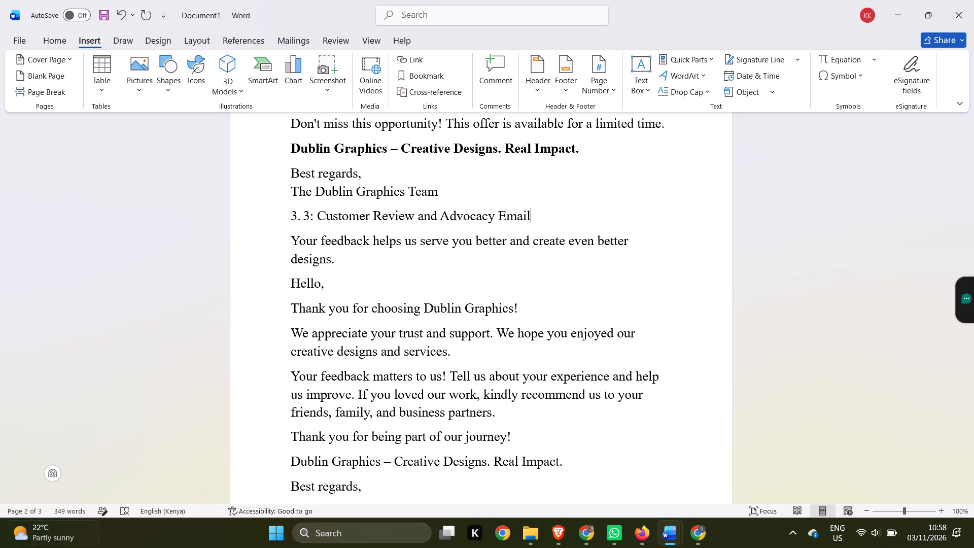
pyautogui.click(302, 216)
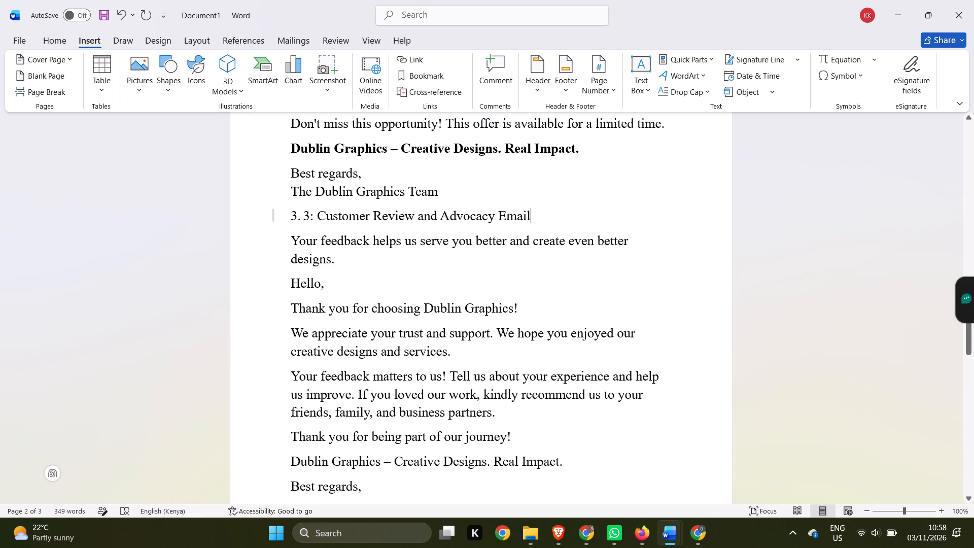
pyautogui.press('BackSpace')
pyautogui.press('BackSpace')
pyautogui.press('BackSpace')
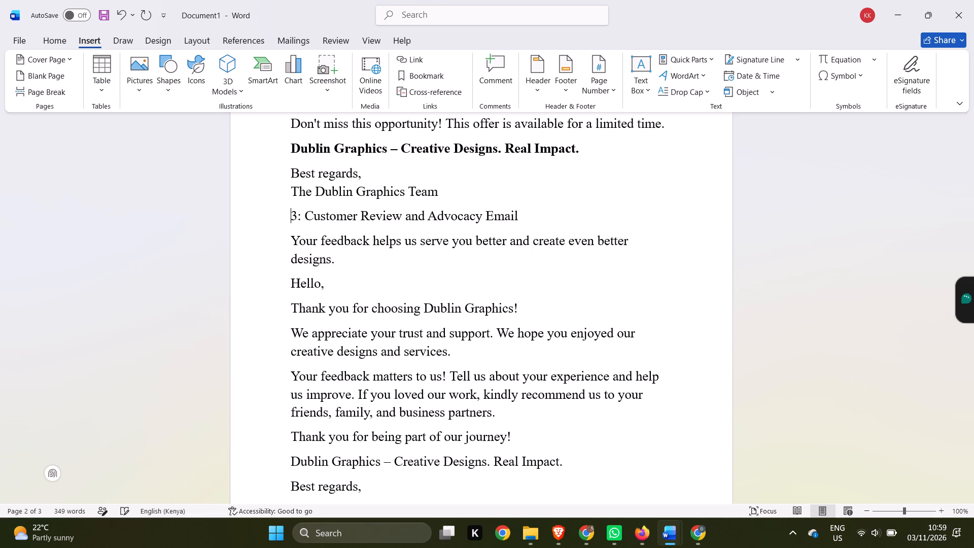
# Review the promotion email and the welcome and brand awareness email, checking their headings, wording and layout.
pyautogui.scroll(3, 318, 244)
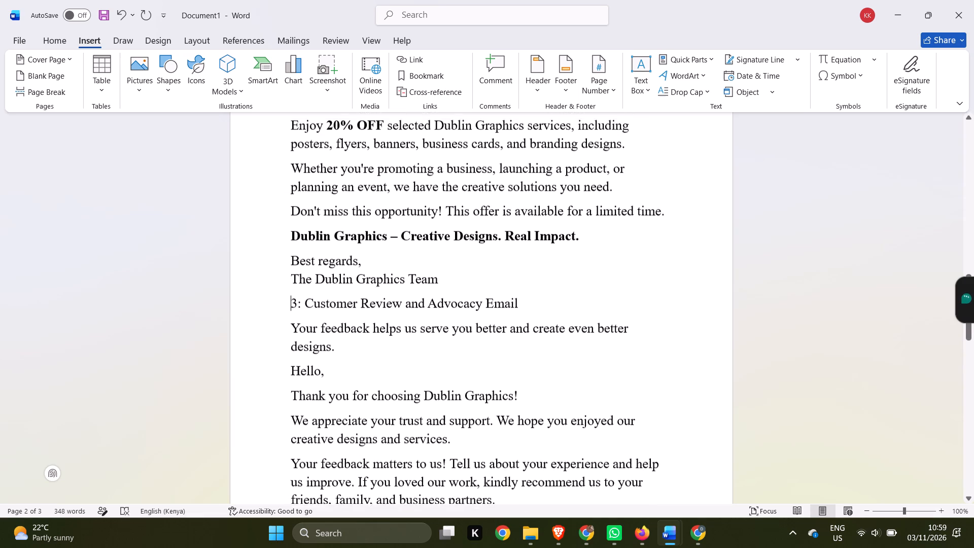
pyautogui.scroll(12, 321, 238)
pyautogui.scroll(-10, 321, 238)
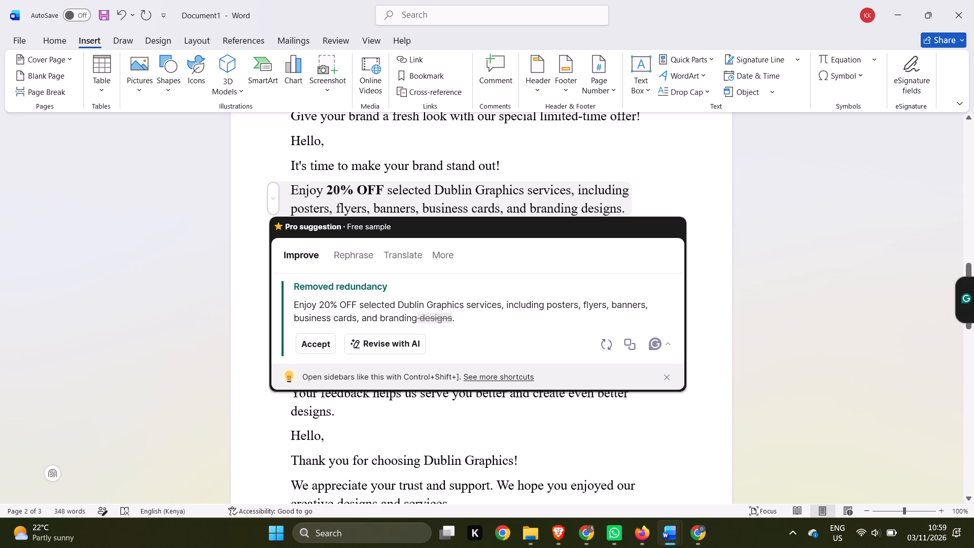
pyautogui.click(207, 243)
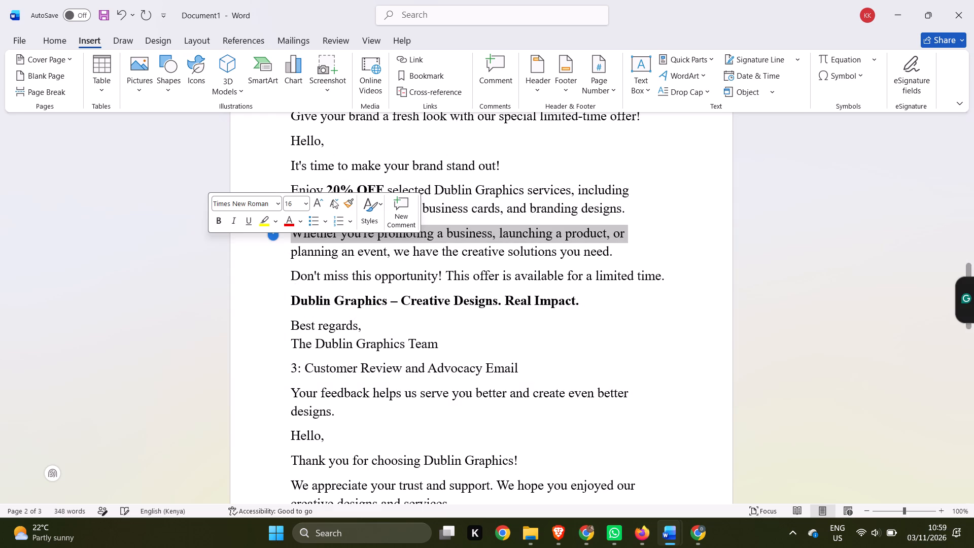
pyautogui.click(793, 271)
pyautogui.scroll(-2, 529, 291)
pyautogui.scroll(5, 521, 300)
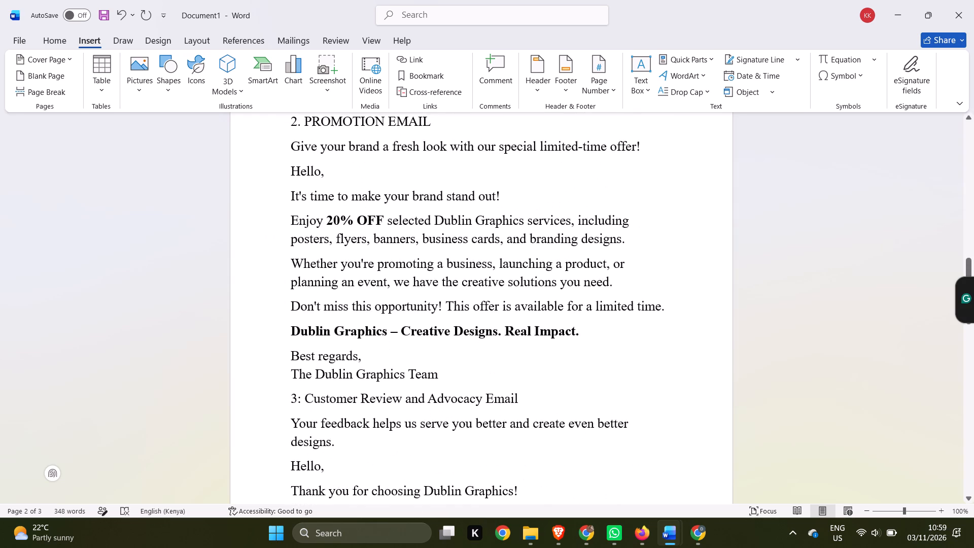
pyautogui.scroll(12, 524, 307)
pyautogui.scroll(-4, 532, 296)
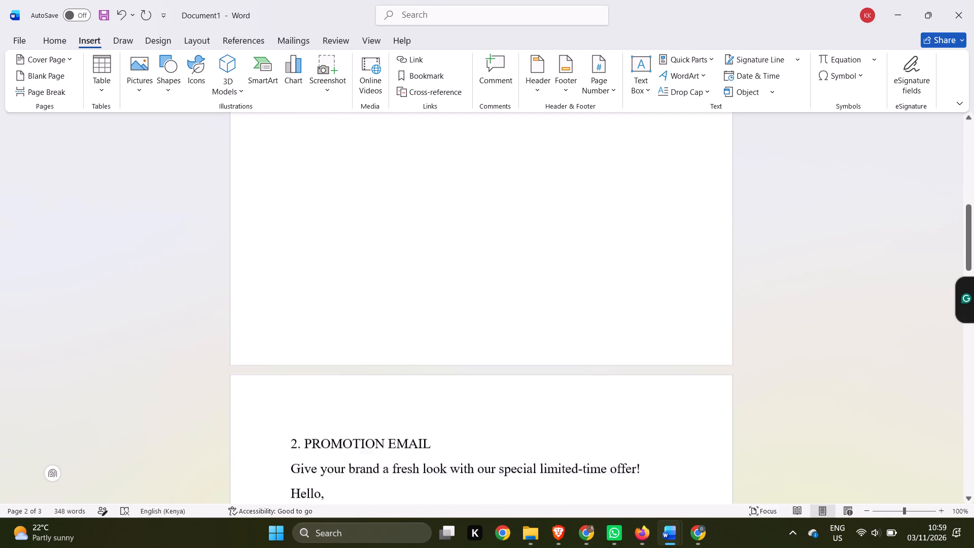
pyautogui.scroll(9, 533, 299)
pyautogui.scroll(15, 546, 346)
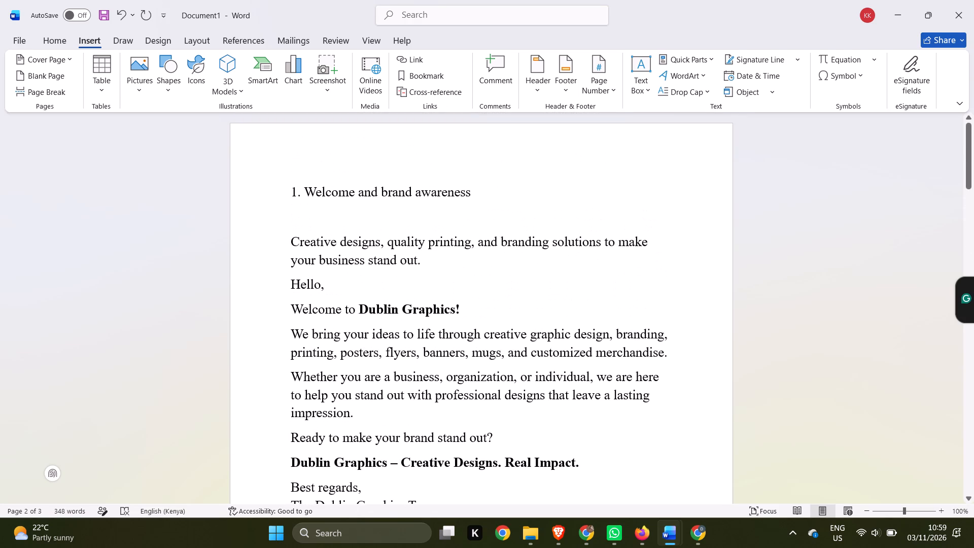
pyautogui.scroll(4, 549, 362)
pyautogui.scroll(-7, 549, 353)
pyautogui.scroll(5, 548, 349)
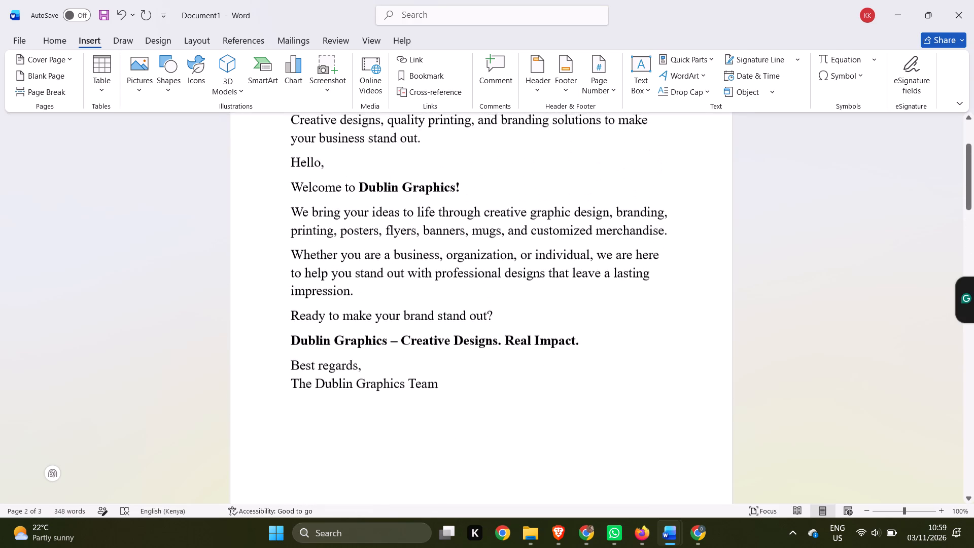
pyautogui.scroll(11, 547, 354)
pyautogui.scroll(-5, 546, 353)
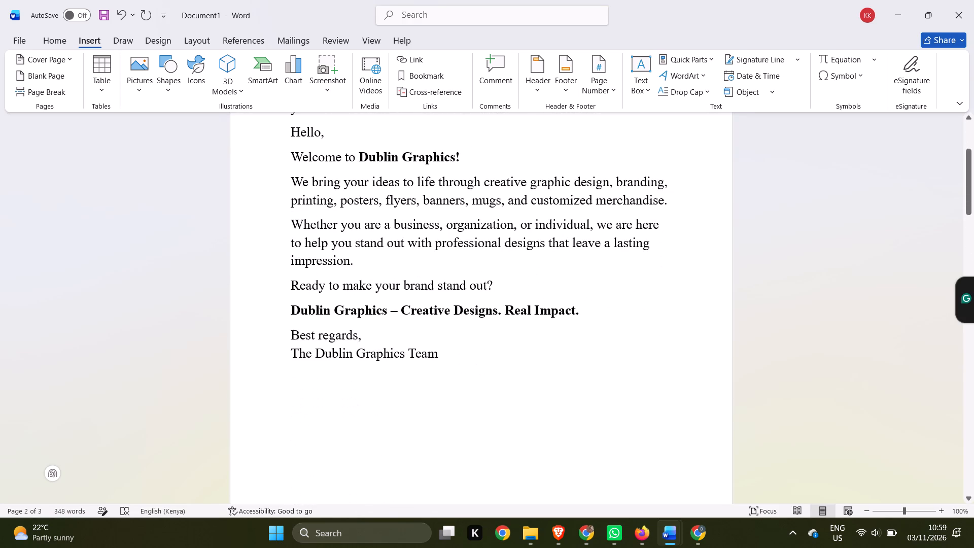
pyautogui.scroll(4, 547, 357)
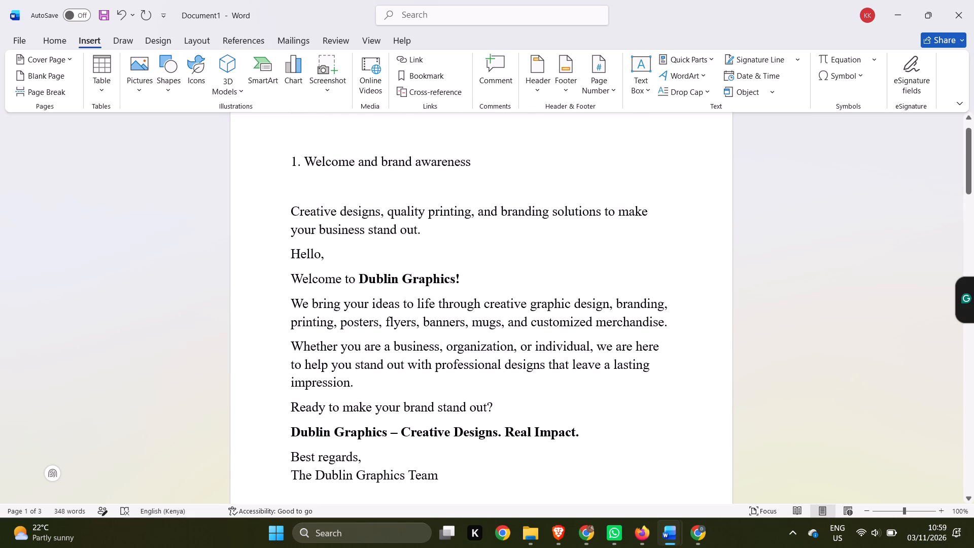
pyautogui.scroll(-1, 548, 353)
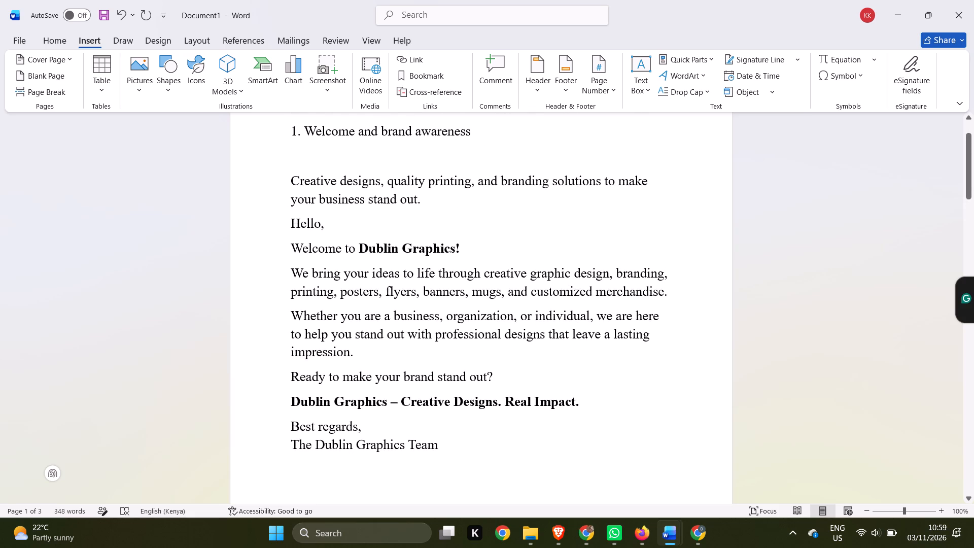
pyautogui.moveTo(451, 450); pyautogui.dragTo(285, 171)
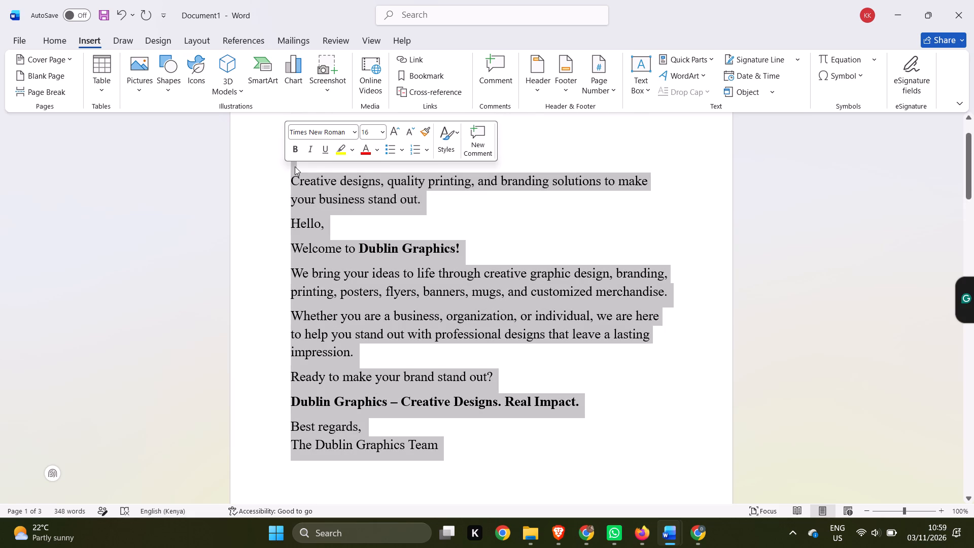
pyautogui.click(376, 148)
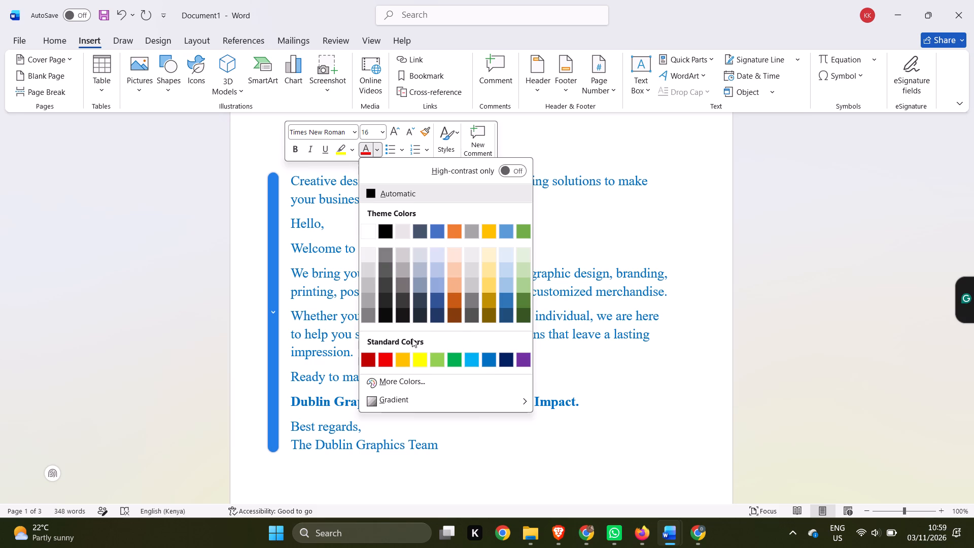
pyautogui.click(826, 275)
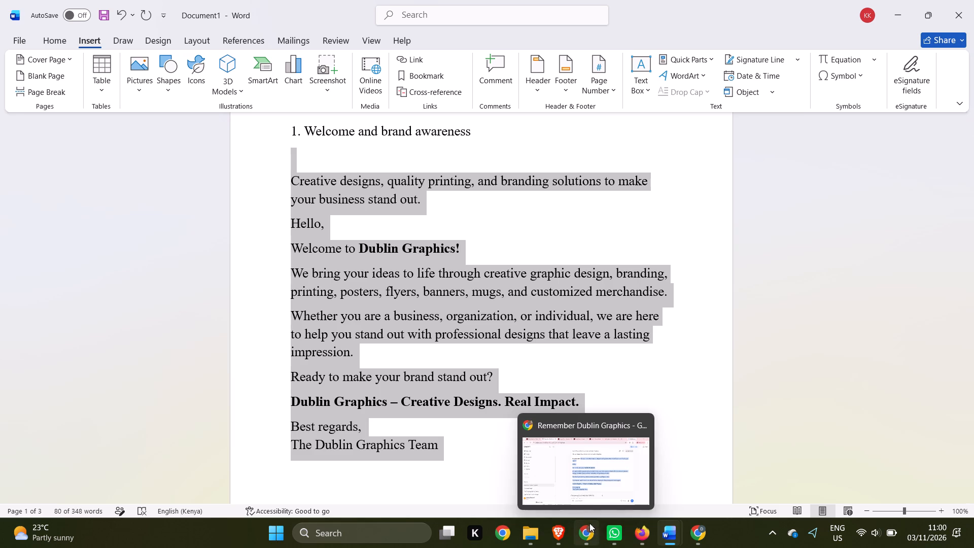
# Switch to Chrome and open mailchimp.com in a new tab.
pyautogui.click(578, 492)
pyautogui.click(753, 7)
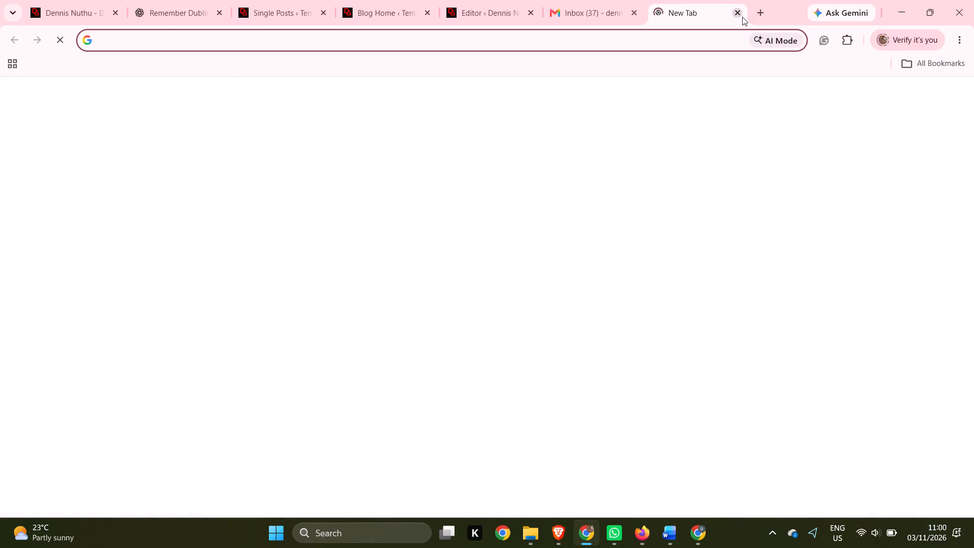
pyautogui.write('MAIL')
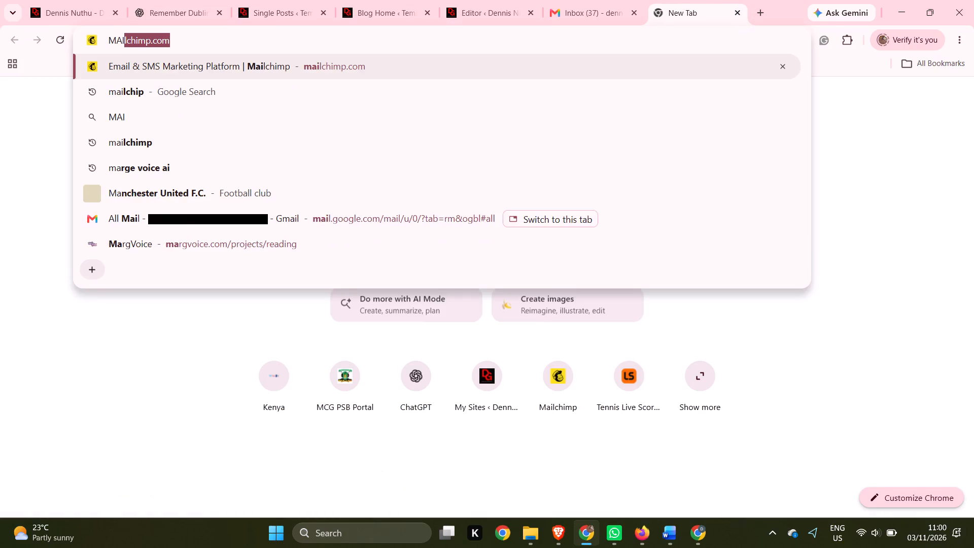
pyautogui.press('Return')
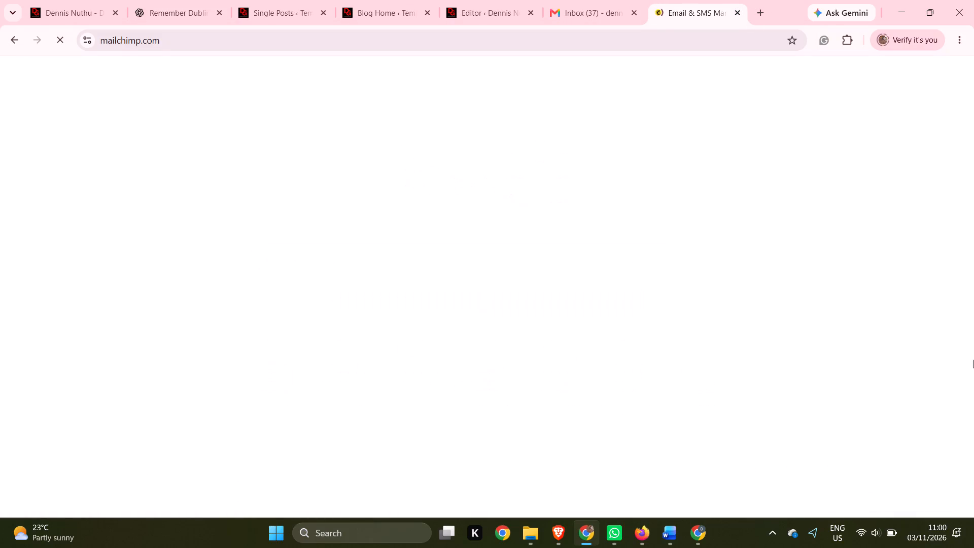
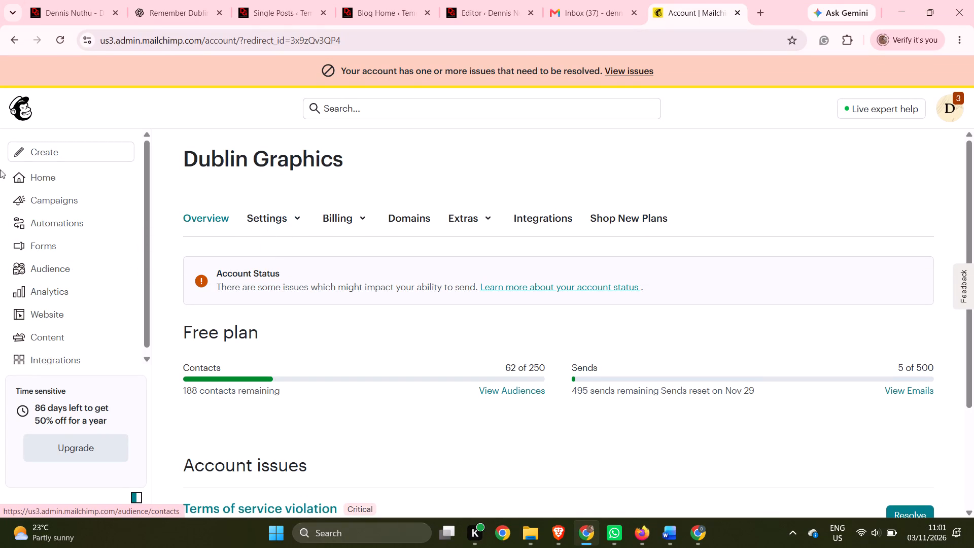
# Create a new email from the Mailchimp home page and choose to design it from a basic layout.
pyautogui.click(58, 263)
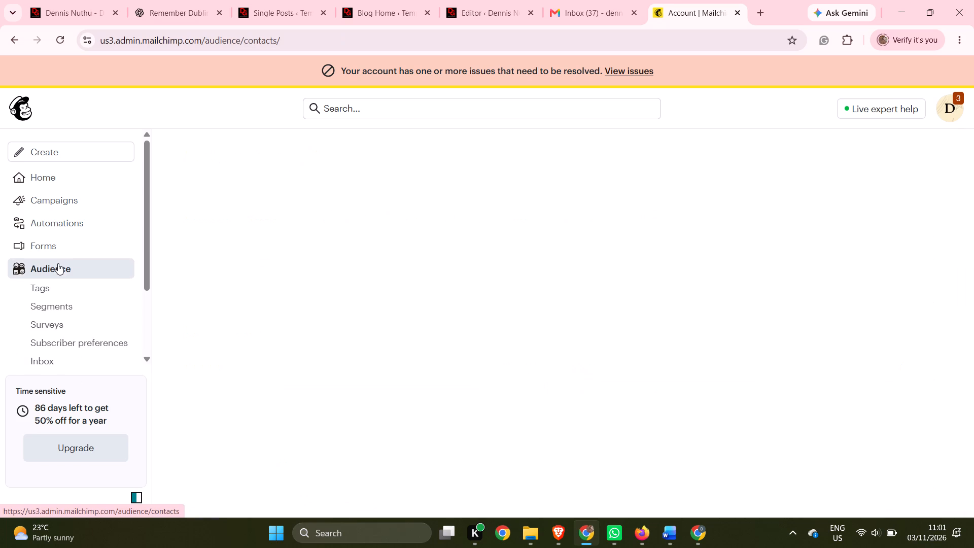
pyautogui.click(49, 176)
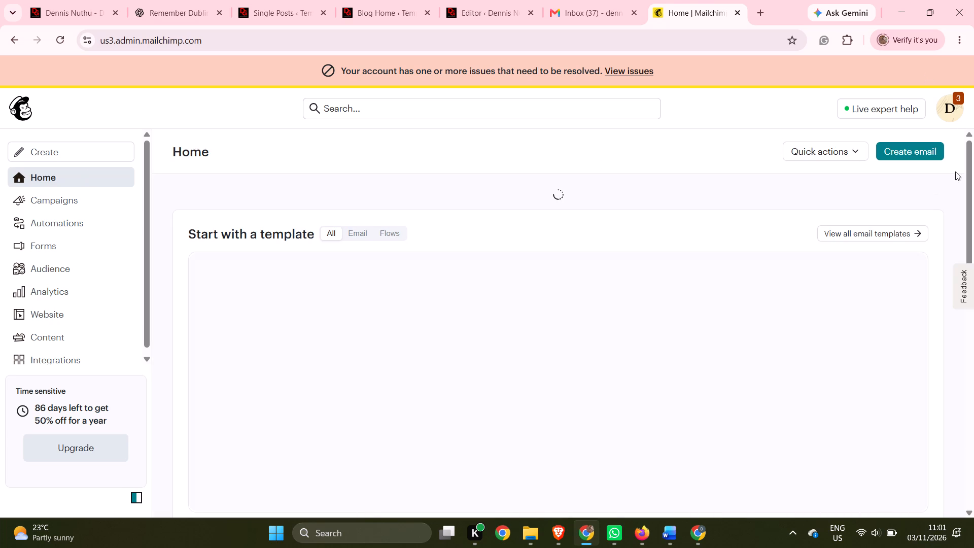
pyautogui.click(903, 154)
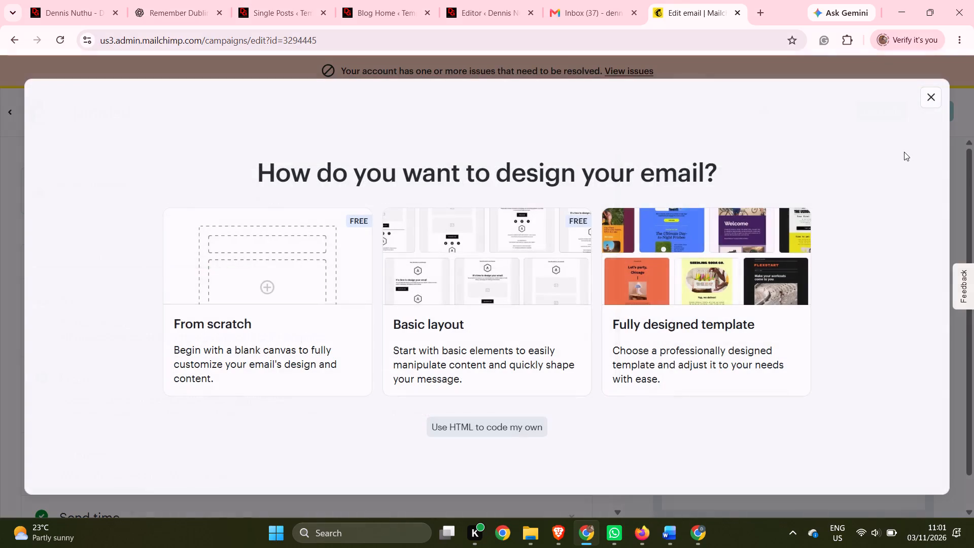
pyautogui.click(463, 247)
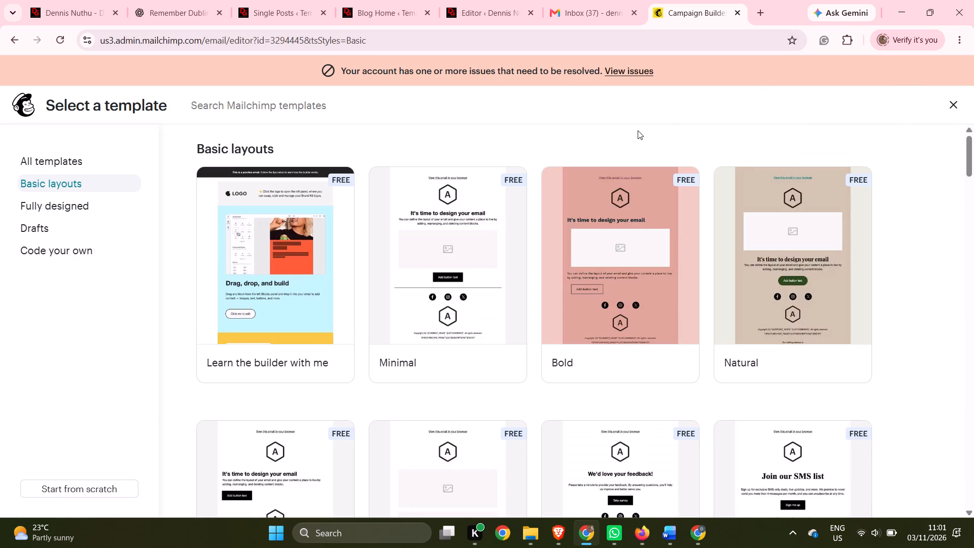
# Preview the free Bold layout in desktop and mobile views and open it in the email builder.
pyautogui.scroll(5, 419, 134)
pyautogui.scroll(5, 336, 156)
pyautogui.scroll(2, 605, 167)
pyautogui.click(619, 285)
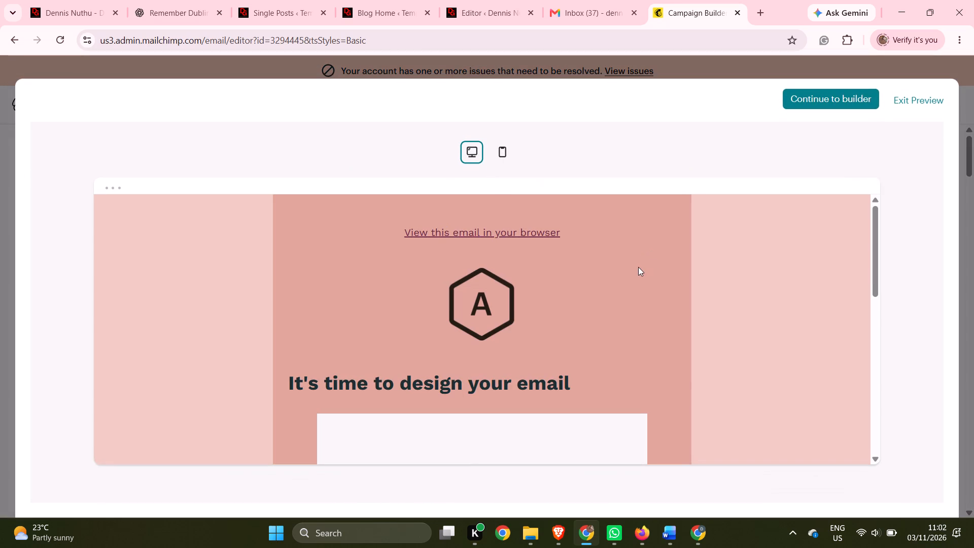
pyautogui.scroll(-2, 638, 267)
pyautogui.scroll(3, 638, 267)
pyautogui.click(560, 232)
pyautogui.click(521, 245)
pyautogui.scroll(-3, 506, 323)
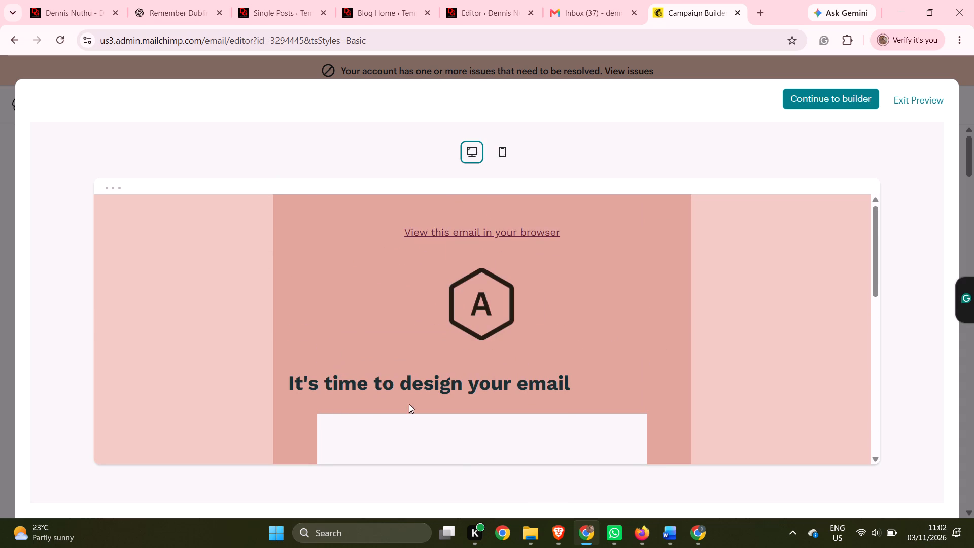
pyautogui.click(505, 383)
pyautogui.click(560, 282)
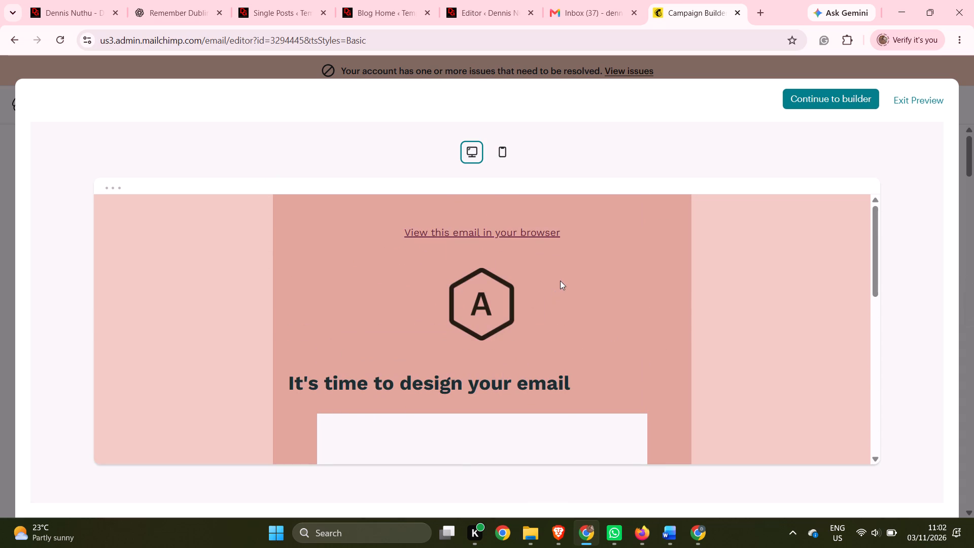
pyautogui.click(499, 152)
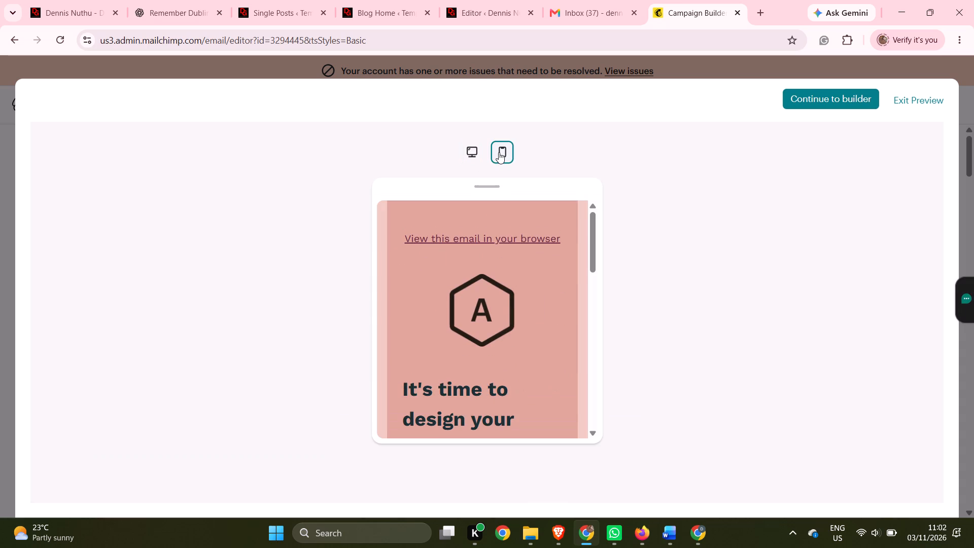
pyautogui.click(479, 147)
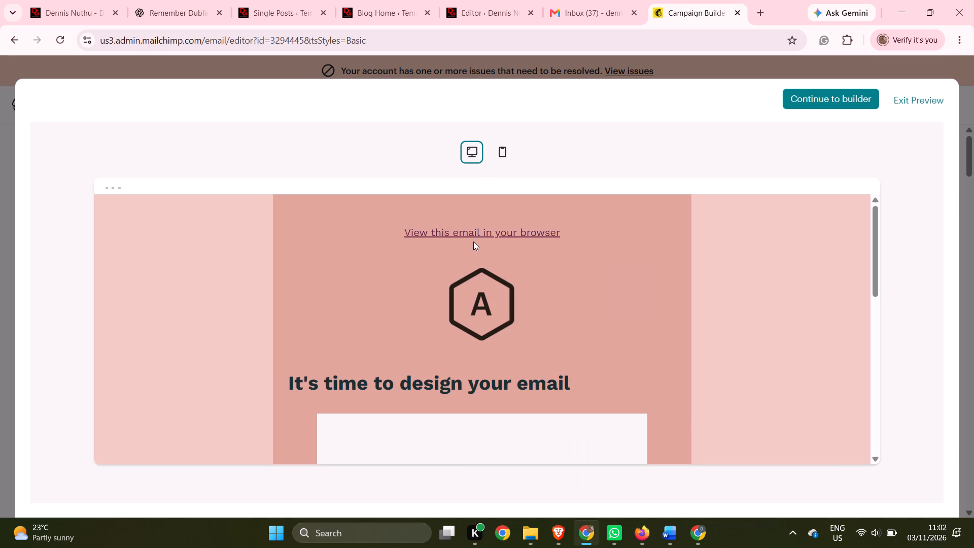
pyautogui.click(473, 242)
pyautogui.click(481, 293)
pyautogui.tripleClick(481, 317)
pyautogui.click(856, 101)
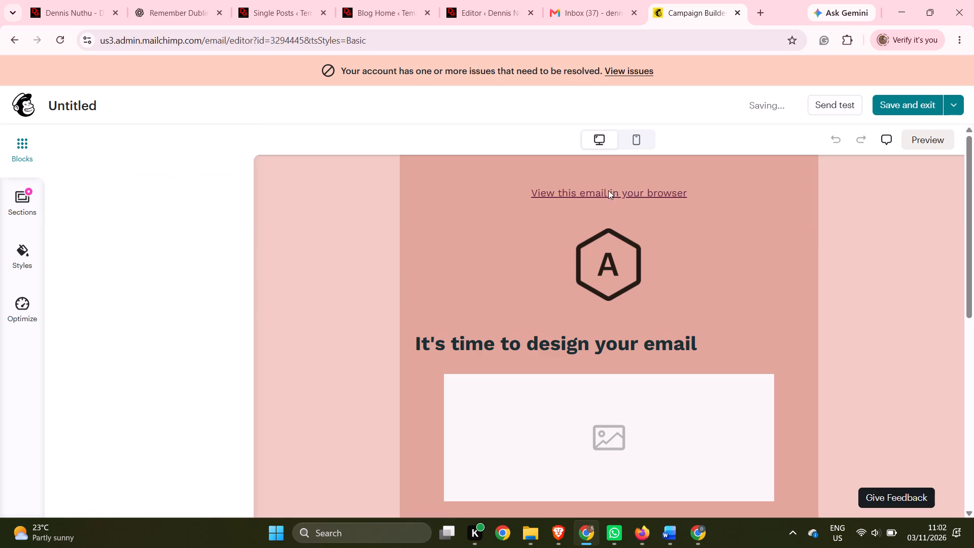
# Remove the "View this email in your browser" text block from the email's header.
pyautogui.click(600, 192)
pyautogui.click(609, 297)
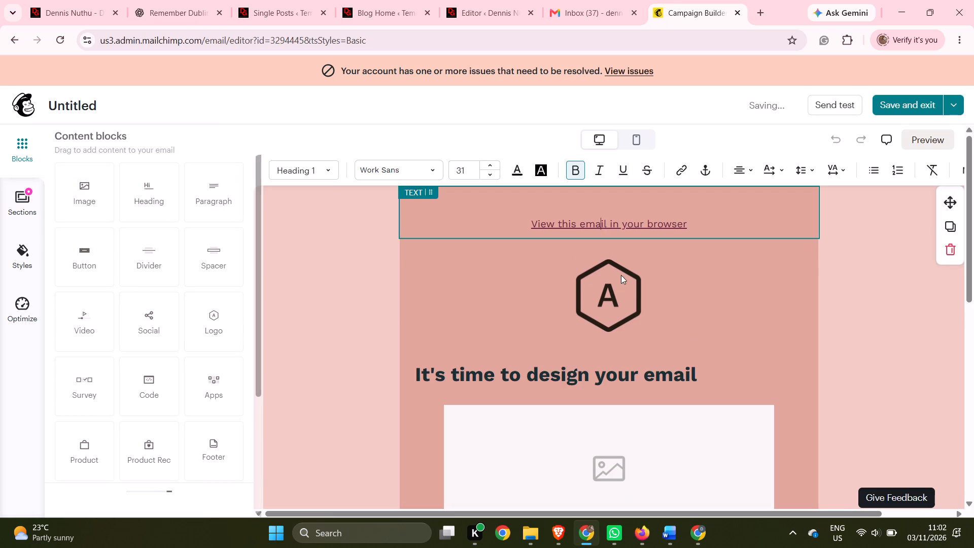
pyautogui.click(660, 204)
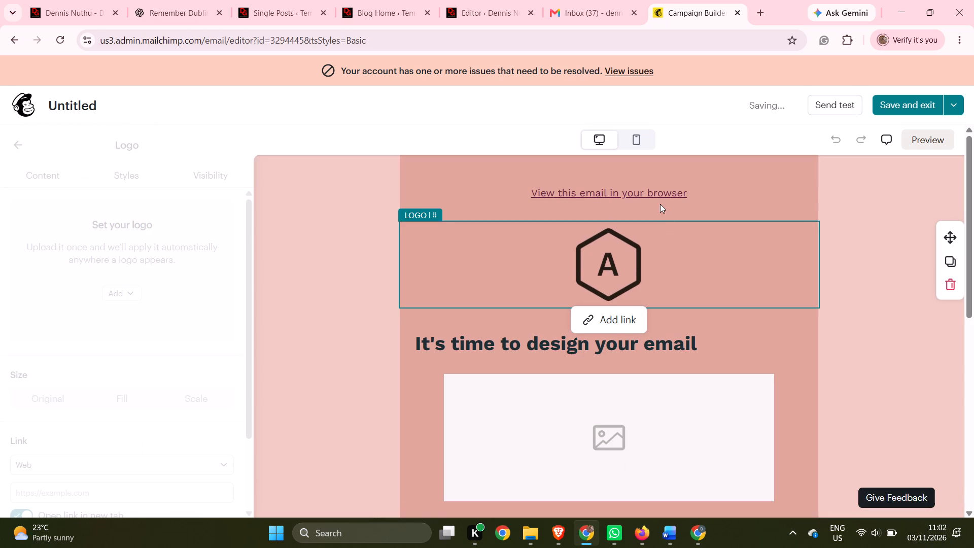
pyautogui.click(608, 199)
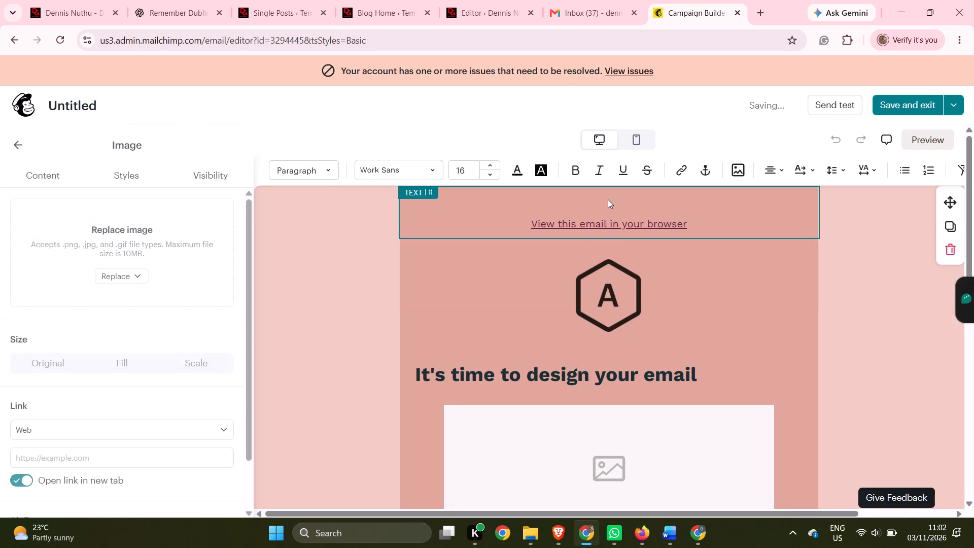
pyautogui.moveTo(696, 226); pyautogui.dragTo(579, 221)
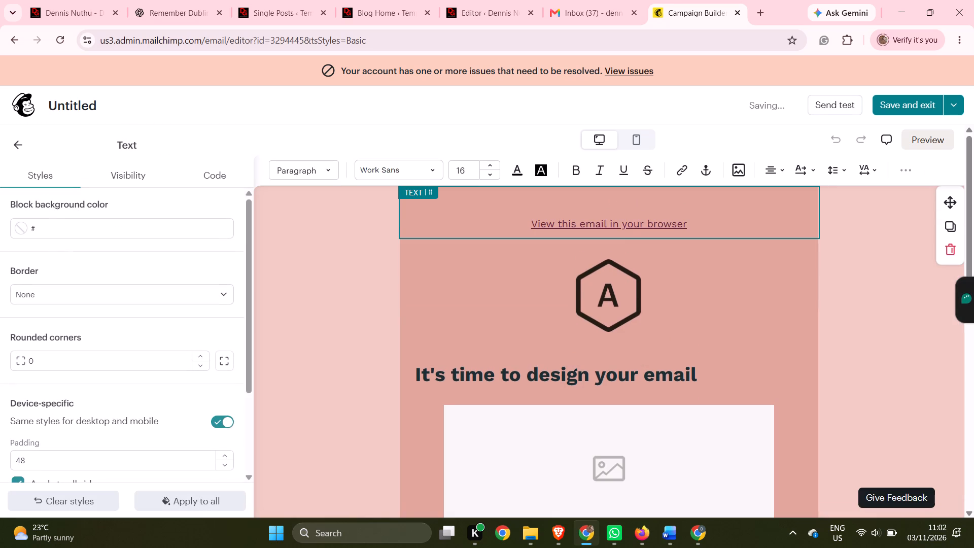
pyautogui.press('BackSpace')
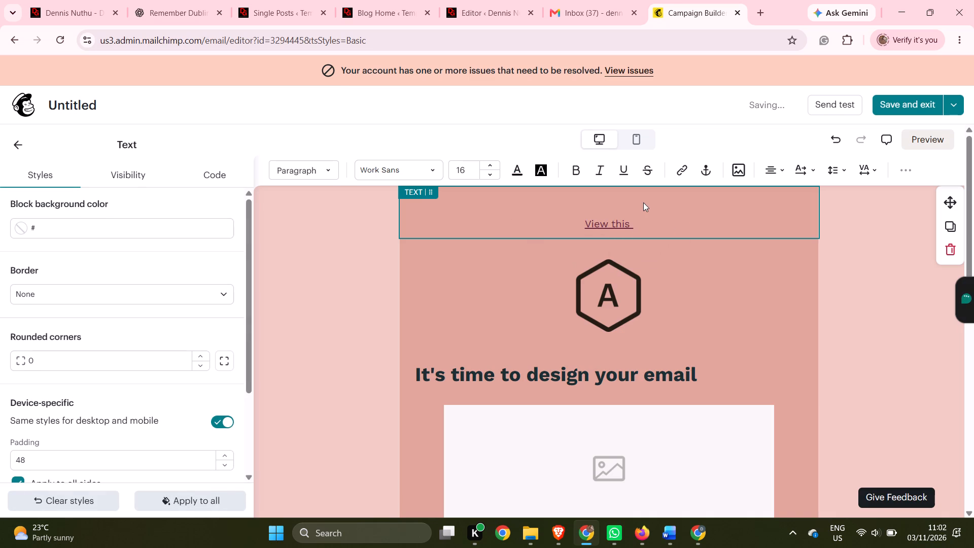
pyautogui.press('BackSpace')
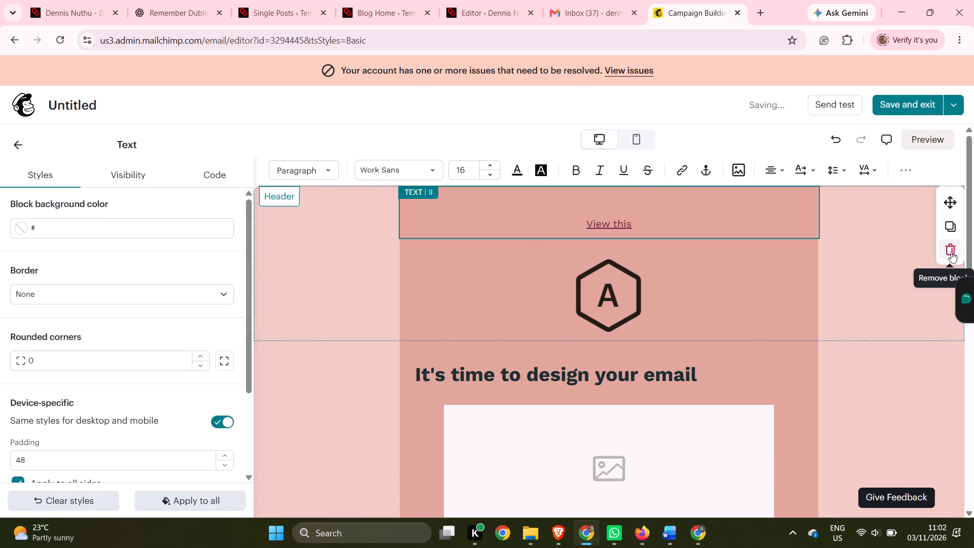
pyautogui.click(946, 247)
# Examine the header logo block's settings and the link types it offers.
pyautogui.click(601, 213)
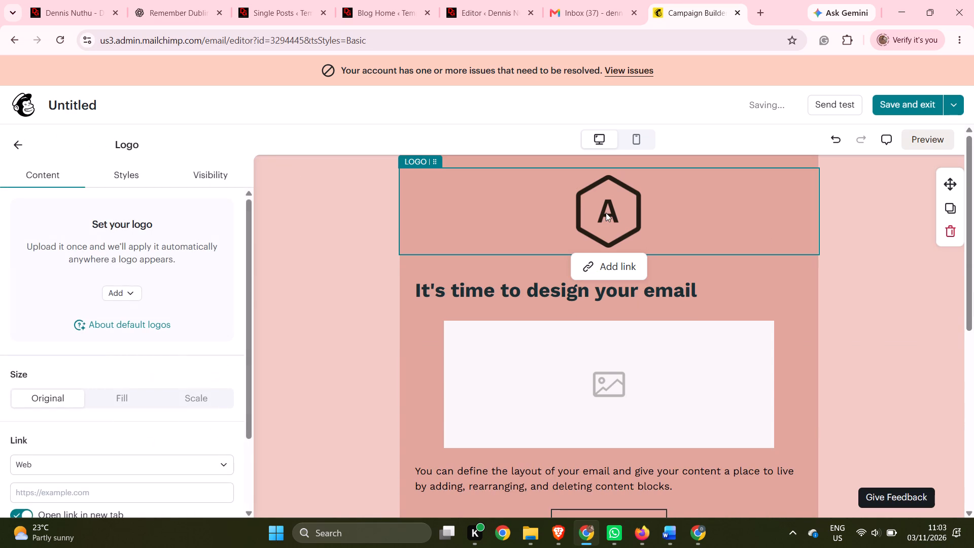
pyautogui.rightClick(606, 213)
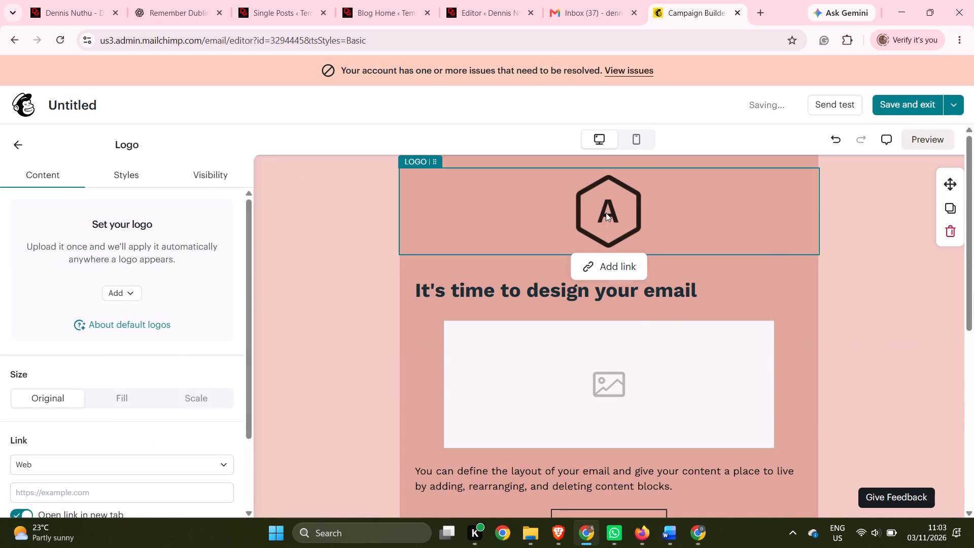
pyautogui.click(606, 213)
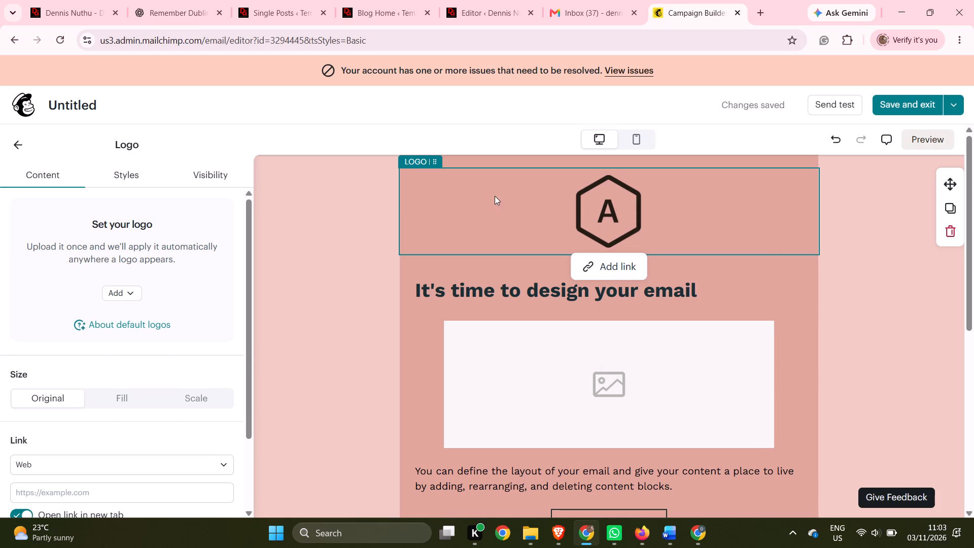
pyautogui.click(492, 194)
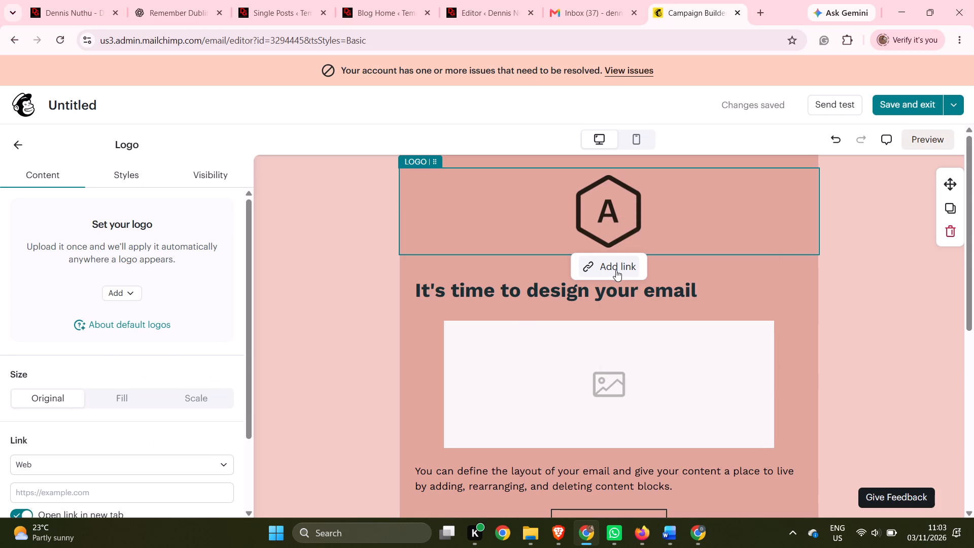
pyautogui.click(616, 270)
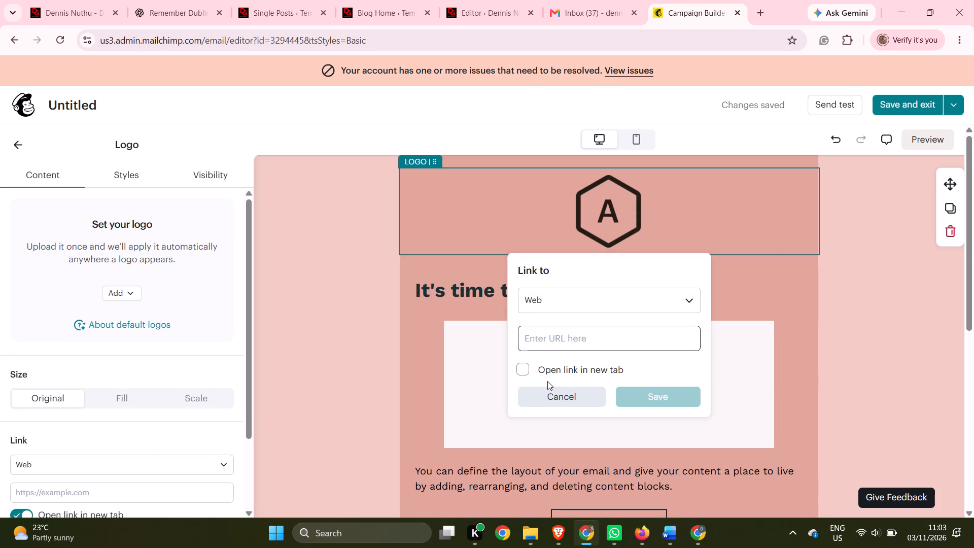
pyautogui.click(625, 296)
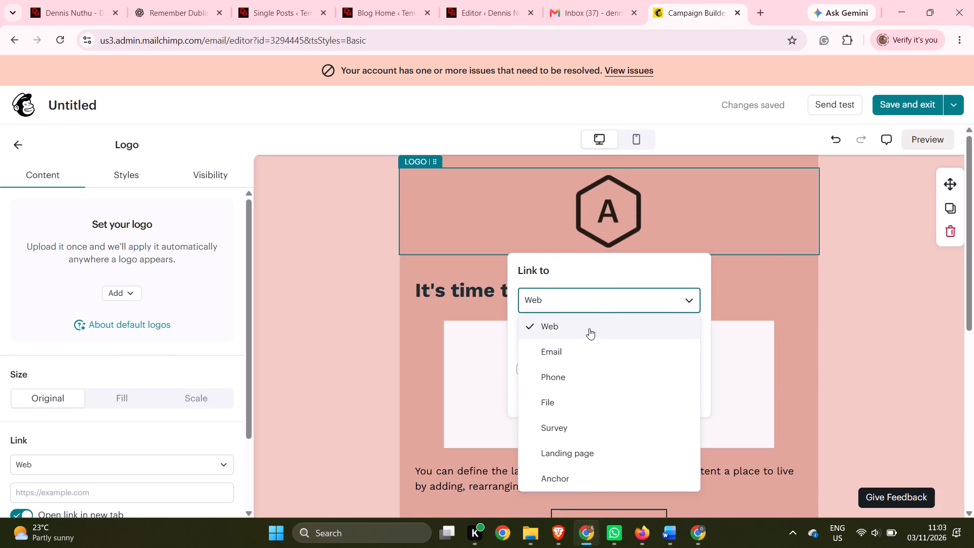
pyautogui.click(741, 207)
pyautogui.click(927, 311)
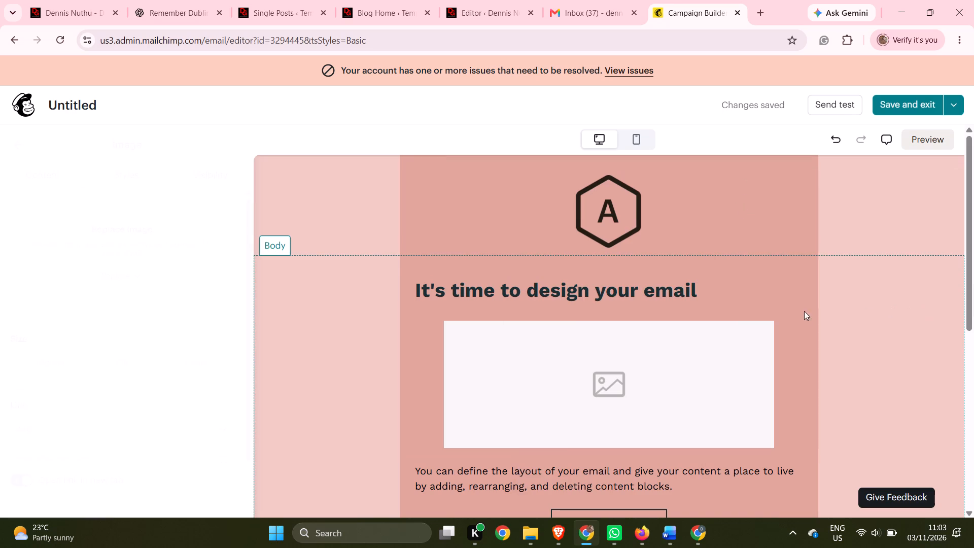
pyautogui.click(596, 203)
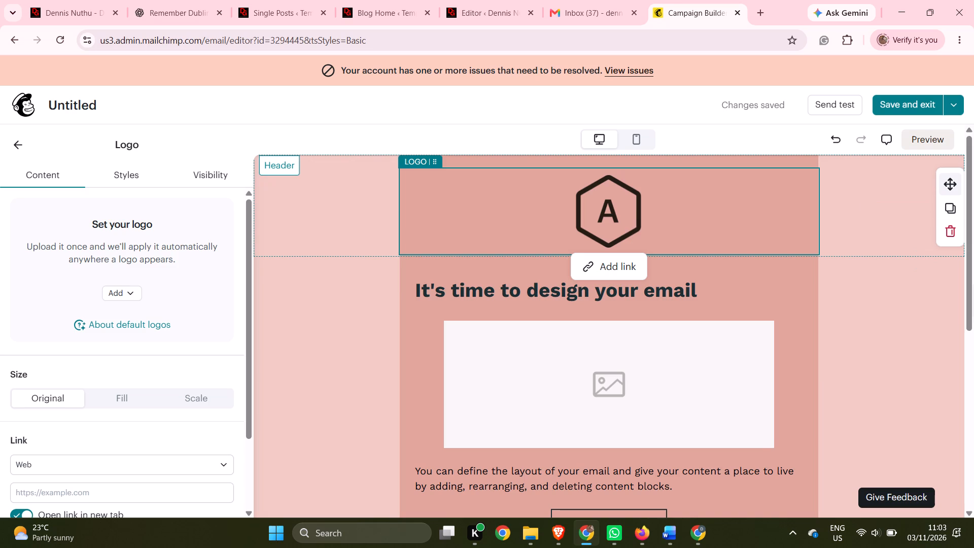
pyautogui.click(633, 235)
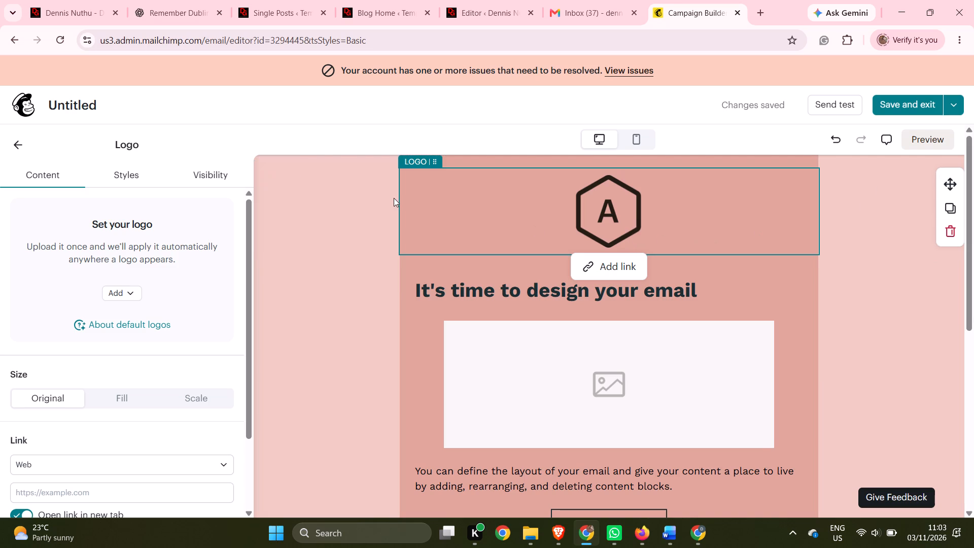
pyautogui.click(394, 198)
pyautogui.click(498, 229)
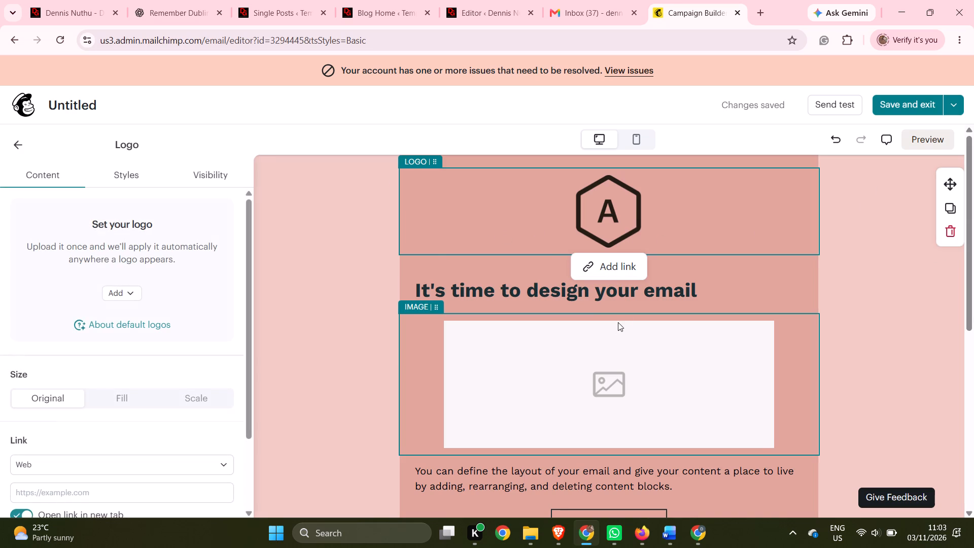
# Delete the placeholder text "It's time to design your email" from the heading block under the logo.
pyautogui.click(576, 301)
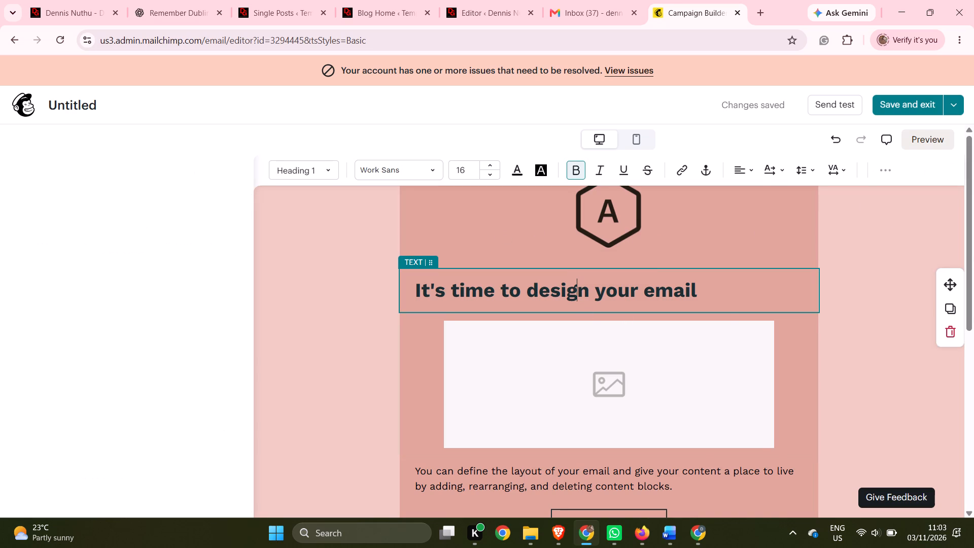
pyautogui.moveTo(722, 299); pyautogui.dragTo(517, 282)
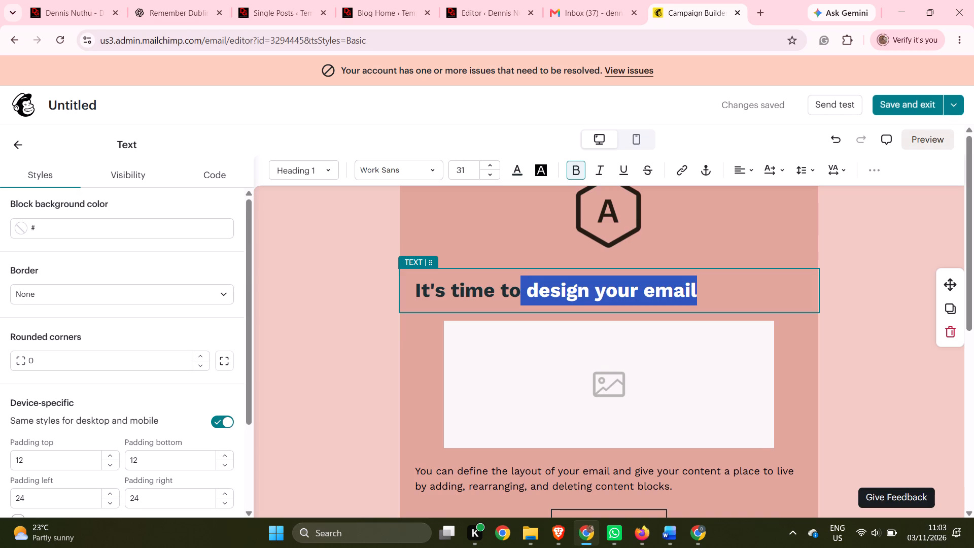
pyautogui.press('BackSpace')
pyautogui.press('BackSpace')
pyautogui.press('BackSpace')
pyautogui.press('BackSpace')
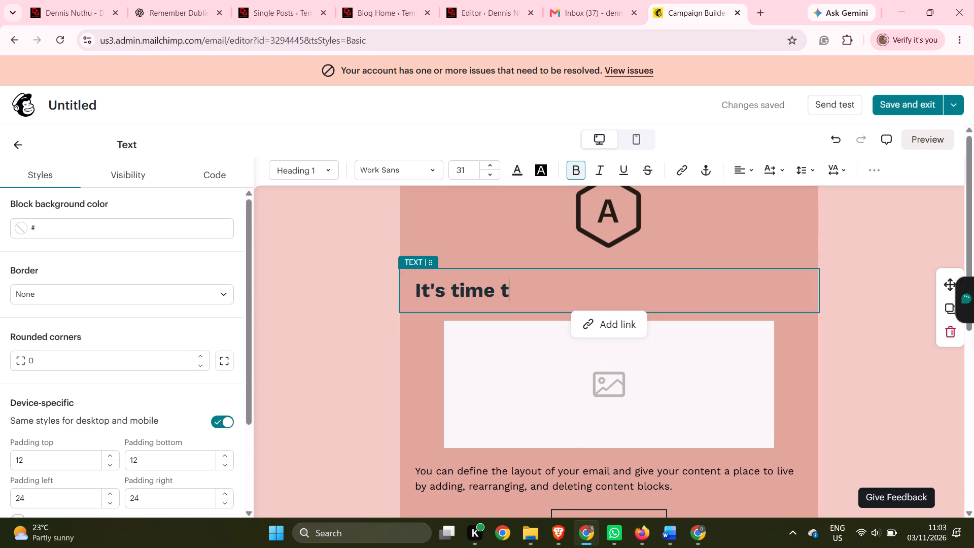
pyautogui.press('BackSpace')
pyautogui.press('BackSpace')
pyautogui.press('BackSpace')
pyautogui.press('BackSpace')
pyautogui.press('BackSpace')
pyautogui.press('BackSpace')
pyautogui.press('BackSpace')
pyautogui.press('BackSpace')
pyautogui.press('BackSpace')
pyautogui.press('BackSpace')
pyautogui.press('BackSpace')
pyautogui.press('BackSpace')
pyautogui.press('BackSpace')
pyautogui.press('BackSpace')
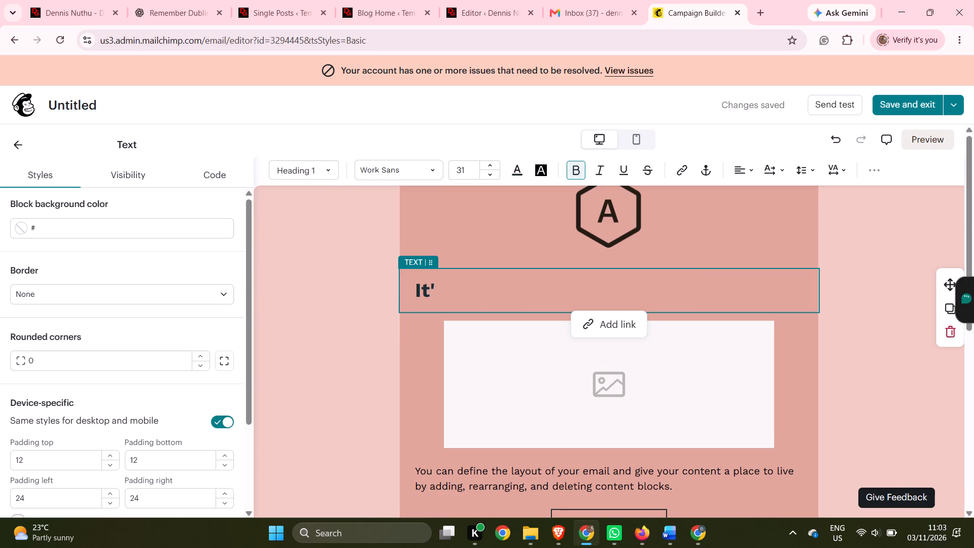
pyautogui.press('BackSpace')
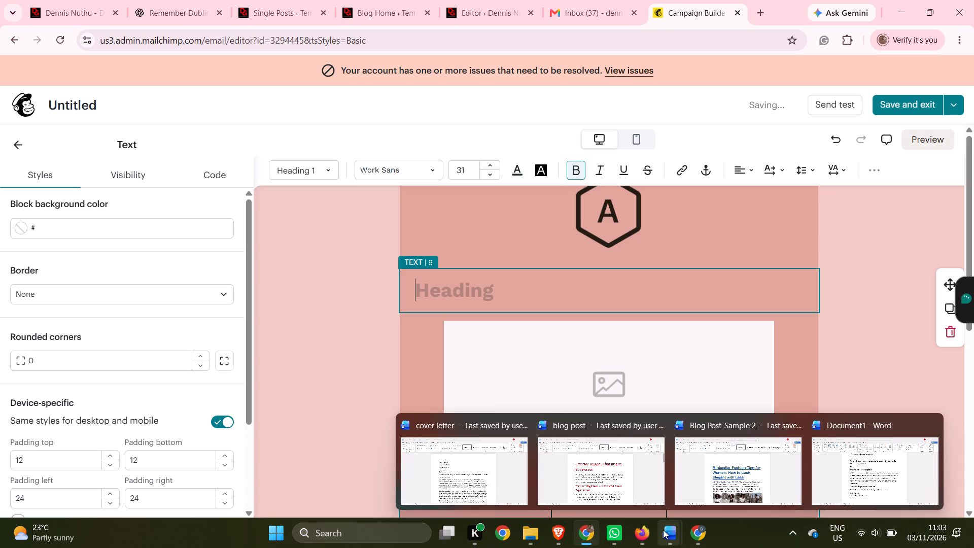
# Copy the tagline starting "Creative designs, quality printing" from the Word document Document1 and paste it into the emptied heading block in Mailchimp.
pyautogui.click(886, 494)
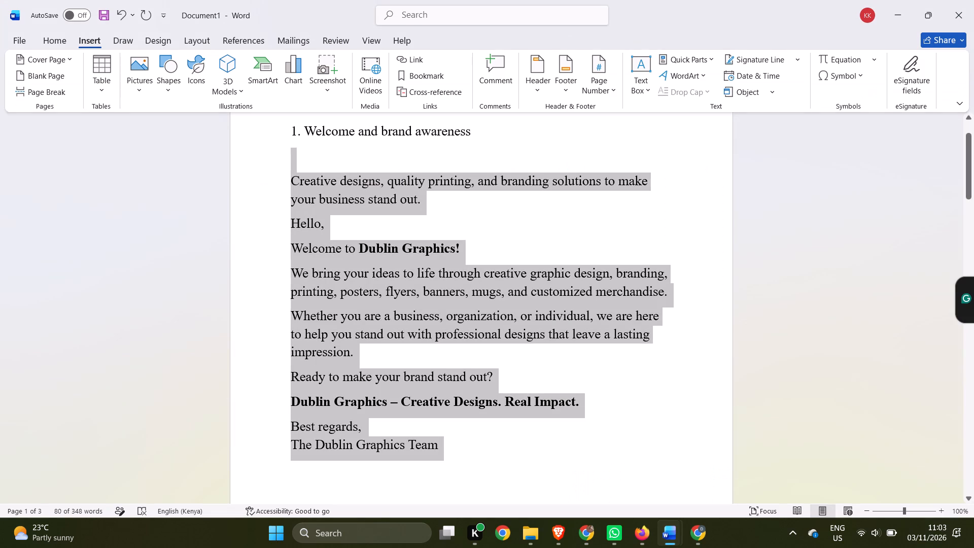
pyautogui.scroll(8, 440, 175)
pyautogui.click(491, 276)
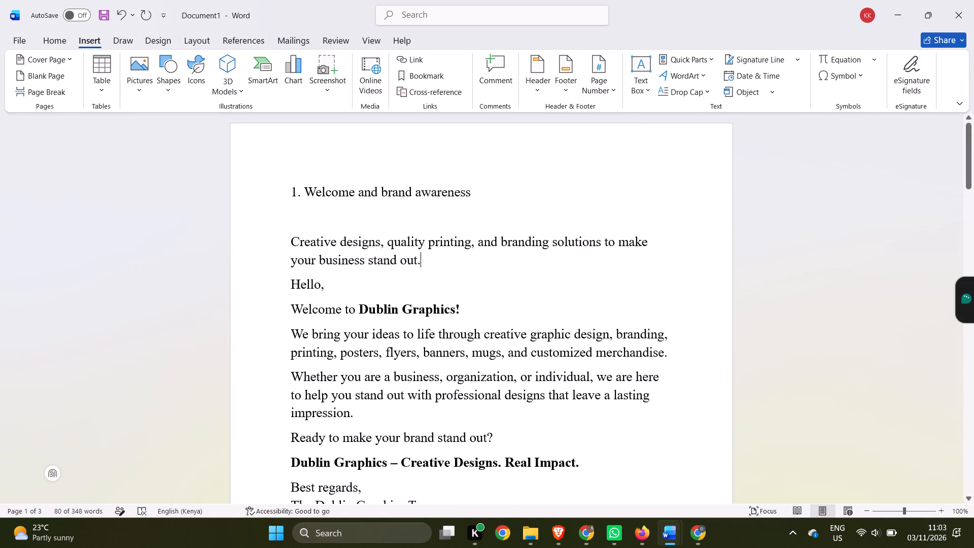
pyautogui.moveTo(420, 262); pyautogui.dragTo(312, 223)
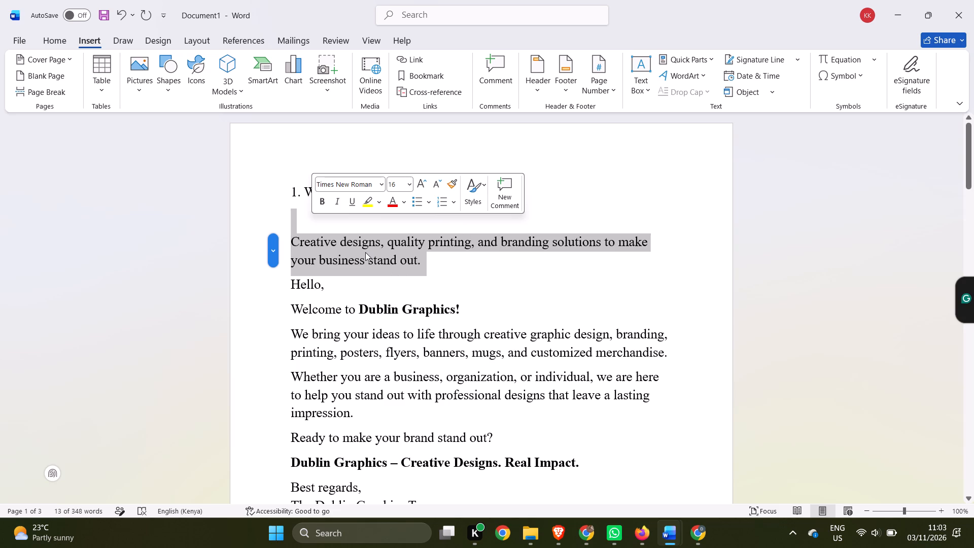
pyautogui.hotkey('ctrl', 'c')
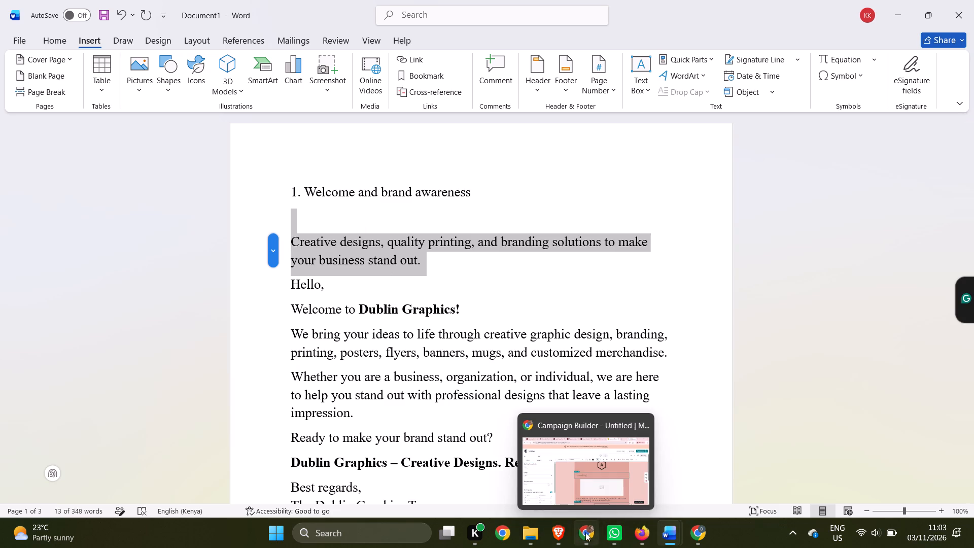
pyautogui.click(593, 455)
pyautogui.scroll(1, 511, 288)
pyautogui.rightClick(511, 288)
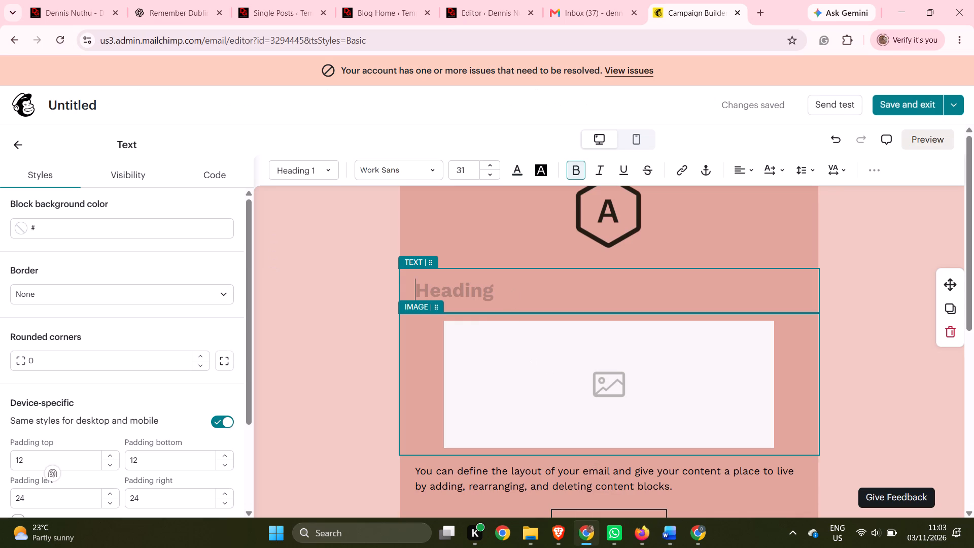
pyautogui.click(511, 287)
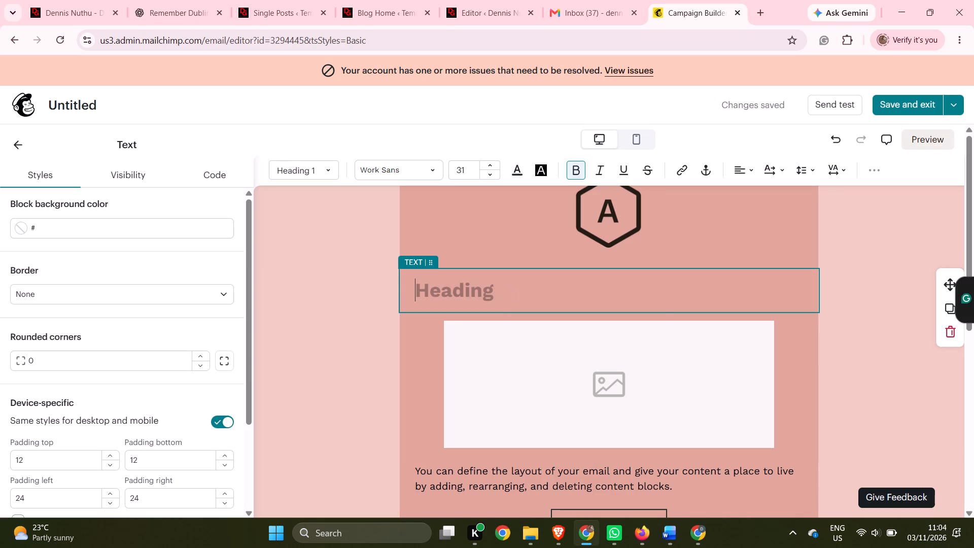
pyautogui.rightClick(511, 287)
pyautogui.click(532, 369)
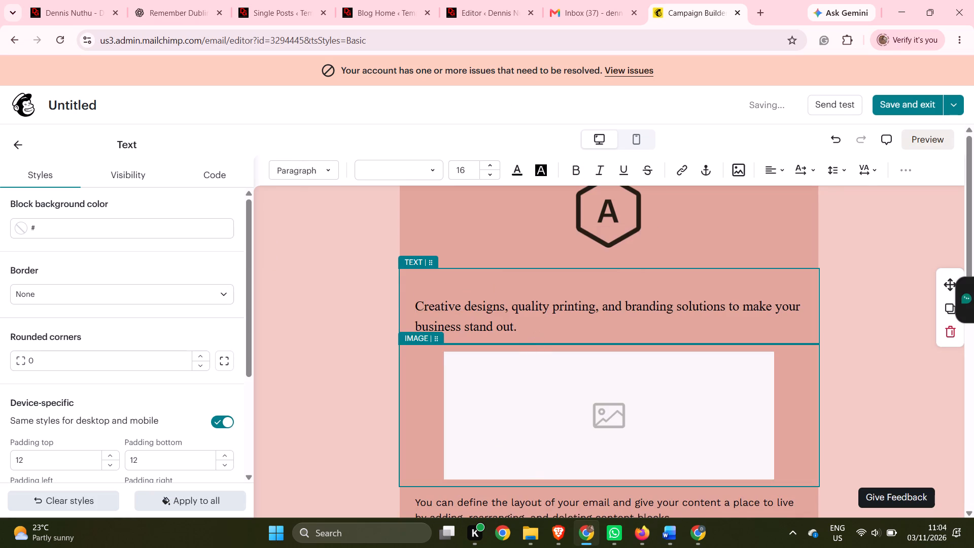
pyautogui.click(736, 235)
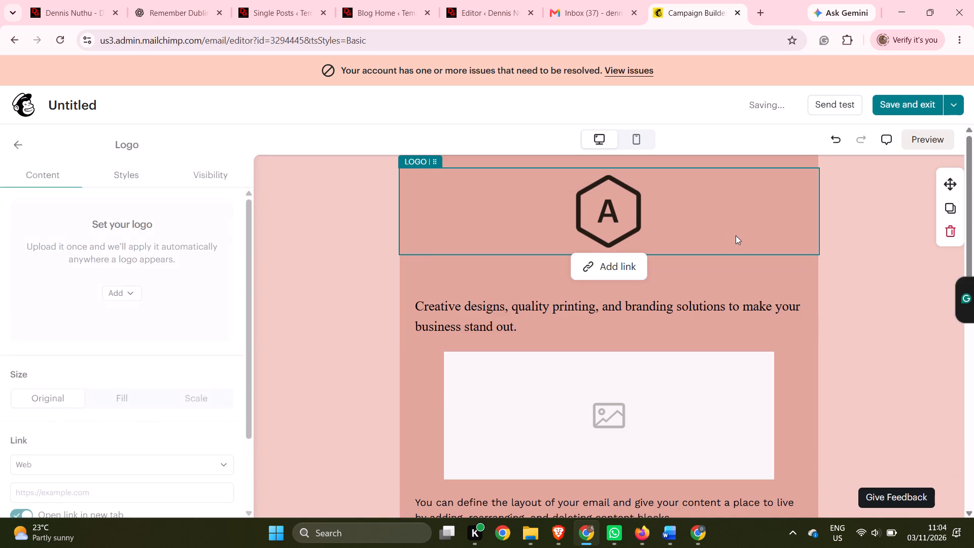
# Upload dublin_graphics_banner from the Downloads folder into the image block below the tagline.
pyautogui.click(633, 410)
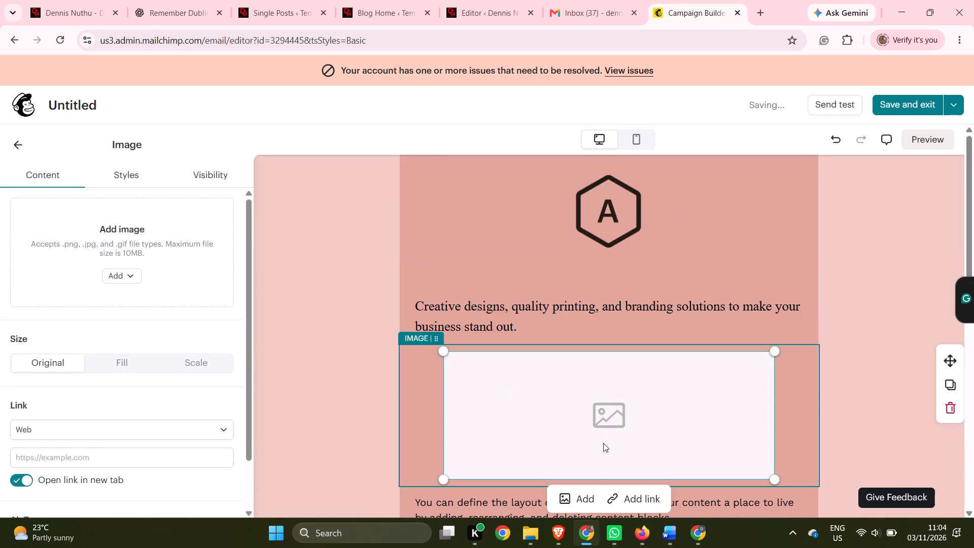
pyautogui.click(587, 496)
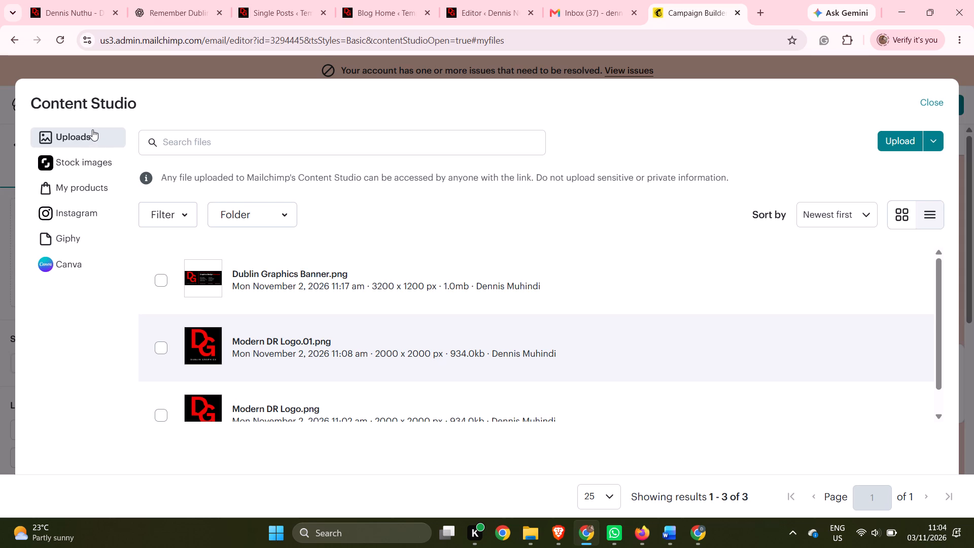
pyautogui.scroll(-4, 288, 223)
pyautogui.scroll(1, 290, 236)
pyautogui.scroll(-2, 290, 236)
pyautogui.scroll(-7, 343, 275)
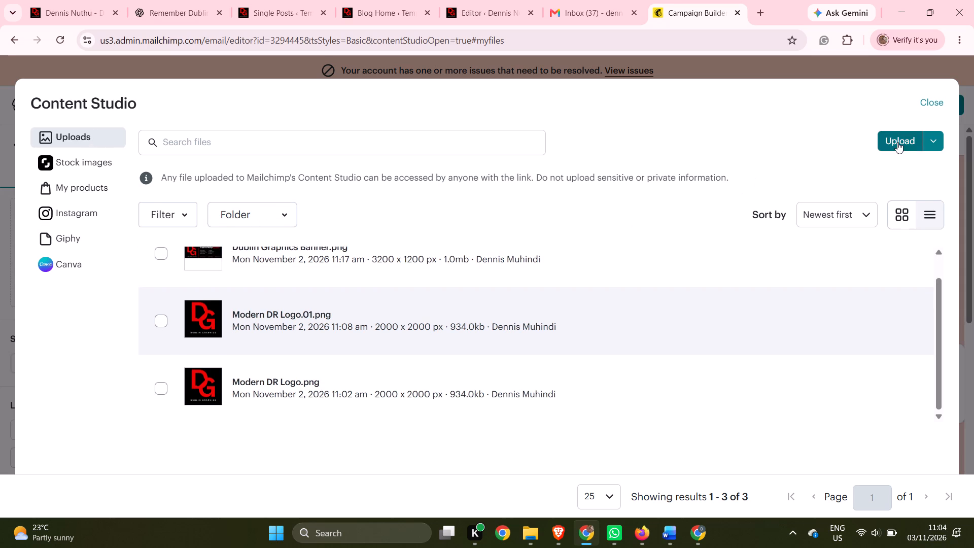
pyautogui.click(897, 141)
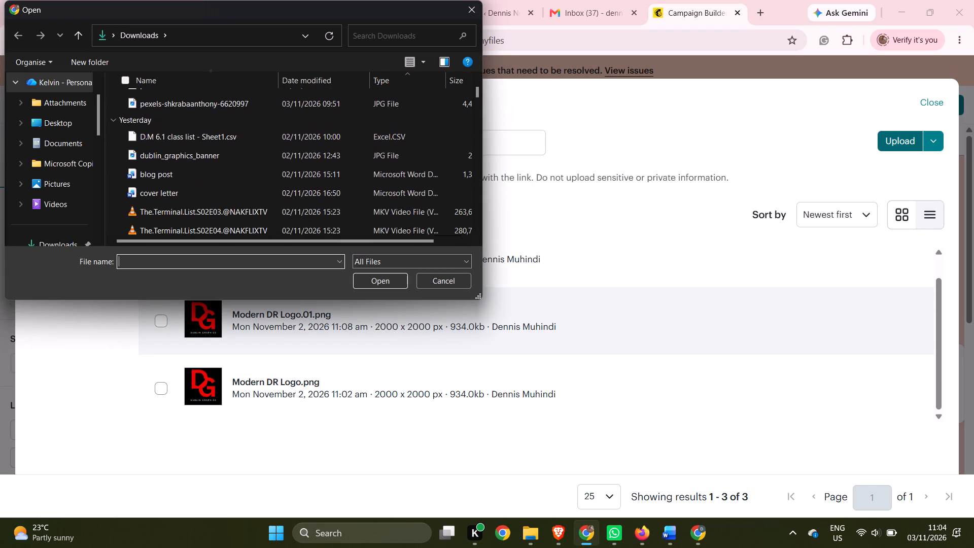
pyautogui.click(188, 150)
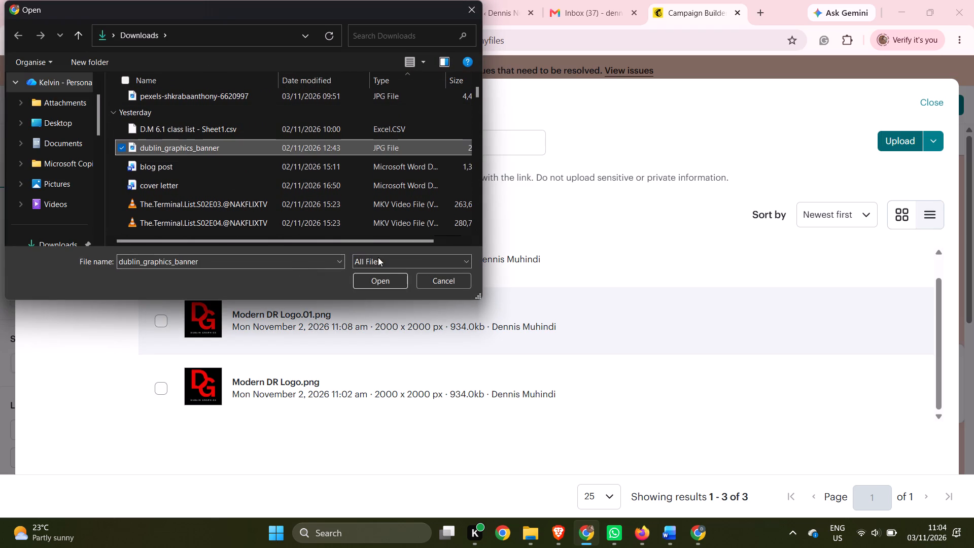
pyautogui.click(365, 284)
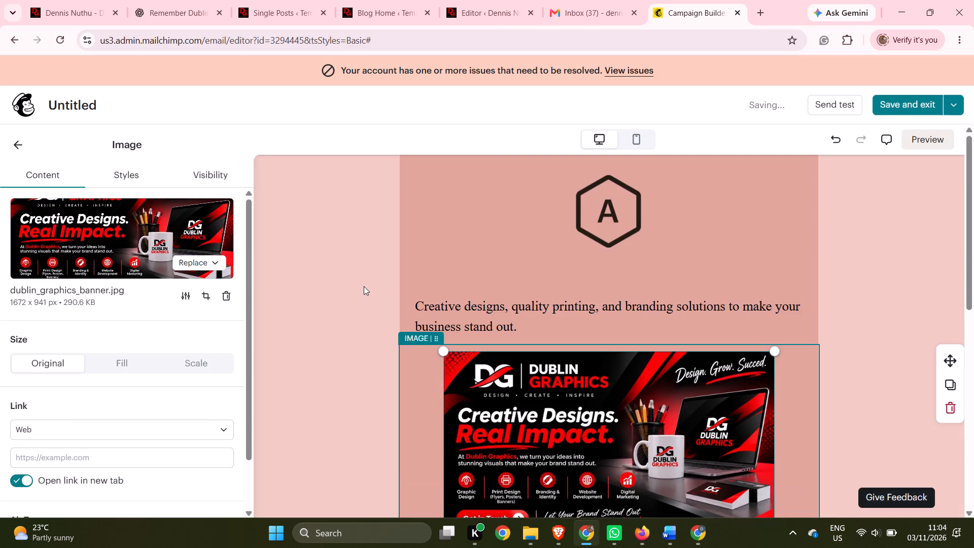
pyautogui.click(784, 255)
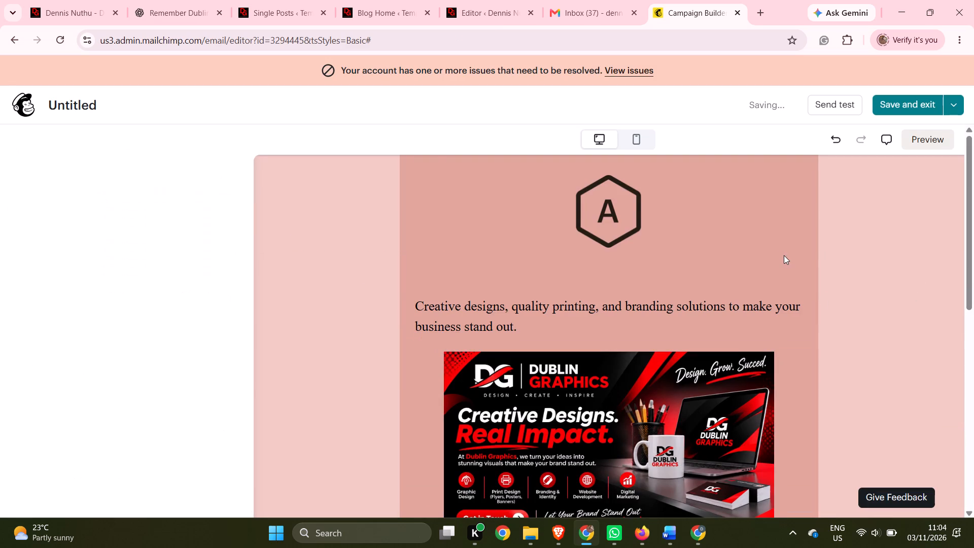
# Duplicate the tagline text block and delete the tagline sentence from the copy above the banner.
pyautogui.scroll(-3, 778, 253)
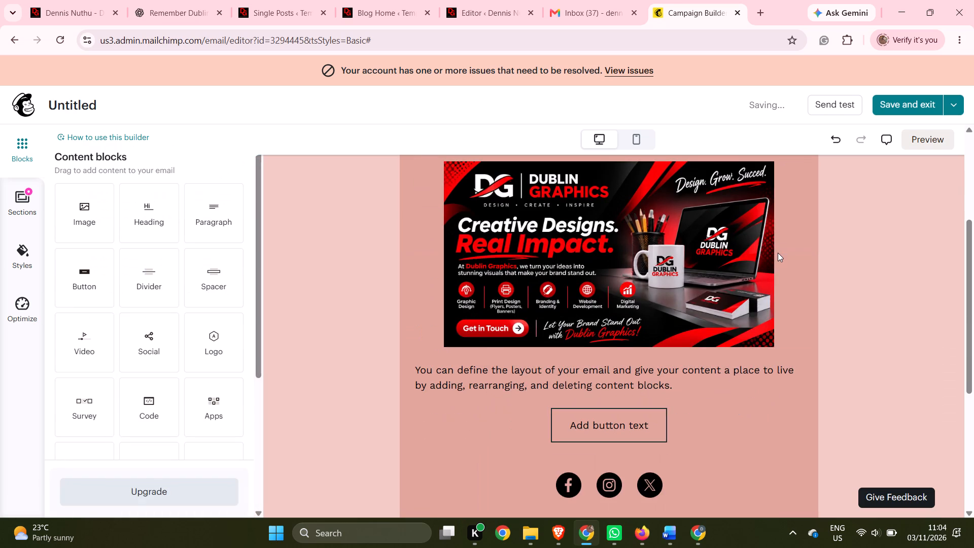
pyautogui.scroll(1, 778, 253)
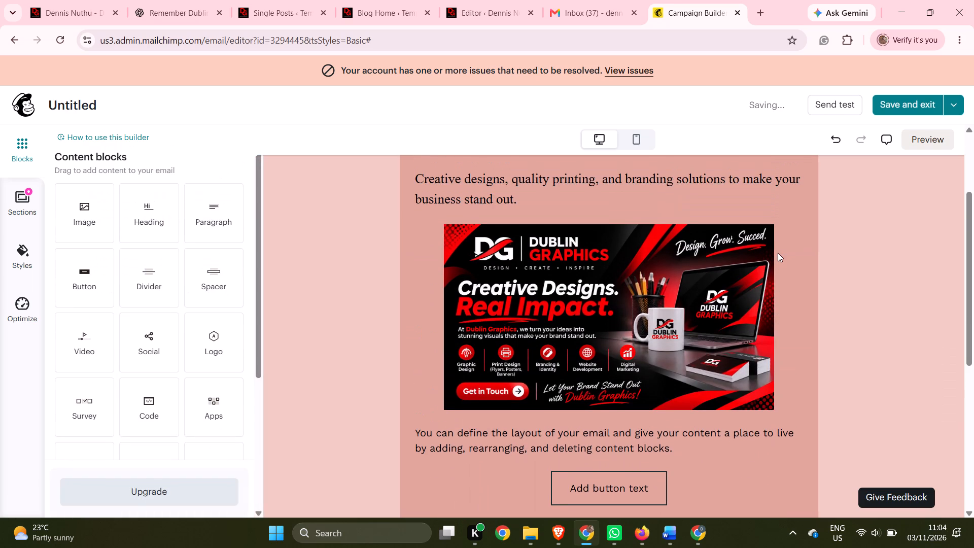
pyautogui.scroll(2, 781, 286)
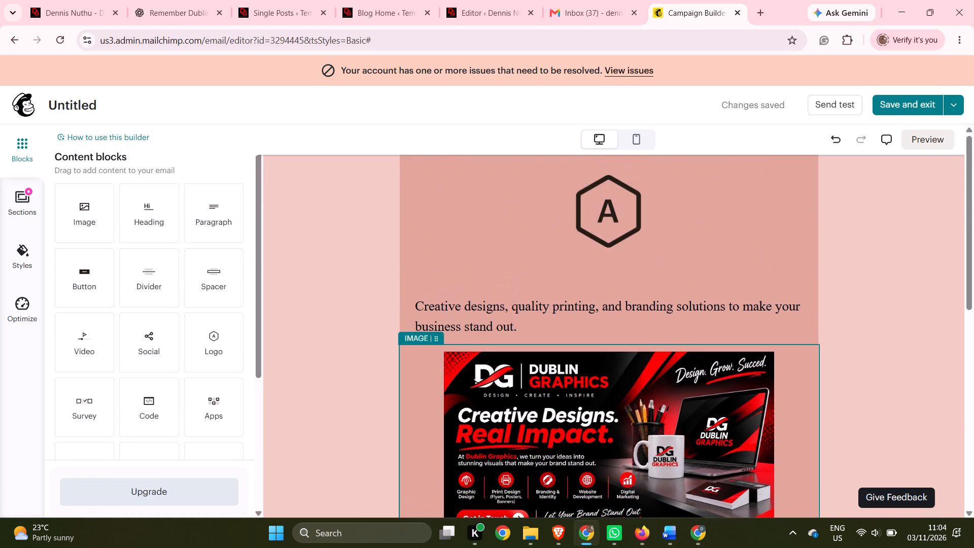
pyautogui.click(518, 323)
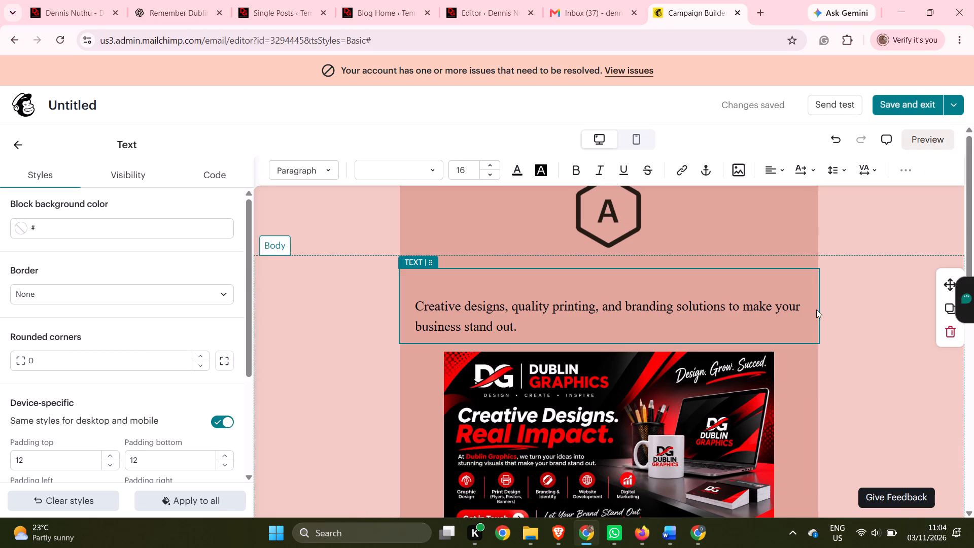
pyautogui.click(946, 307)
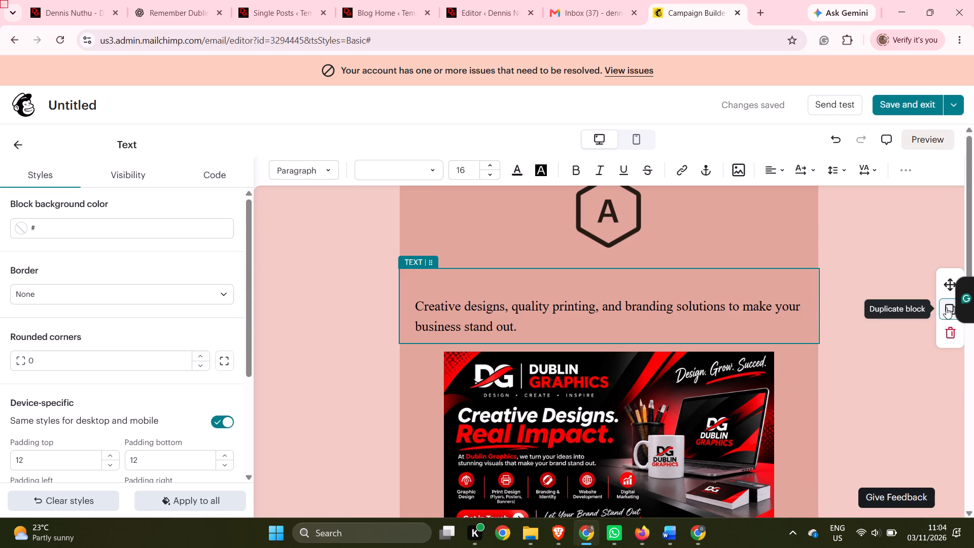
pyautogui.click(477, 387)
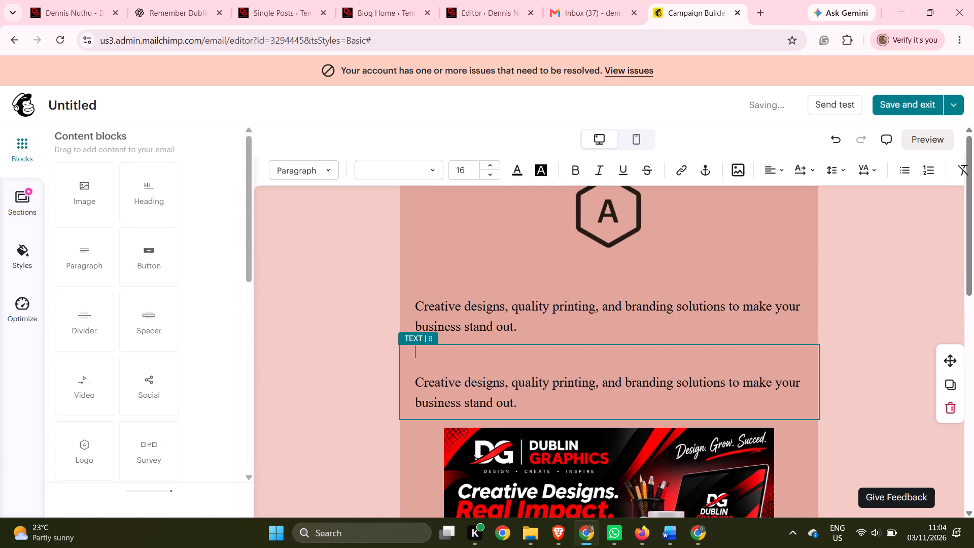
pyautogui.moveTo(516, 408); pyautogui.dragTo(430, 381)
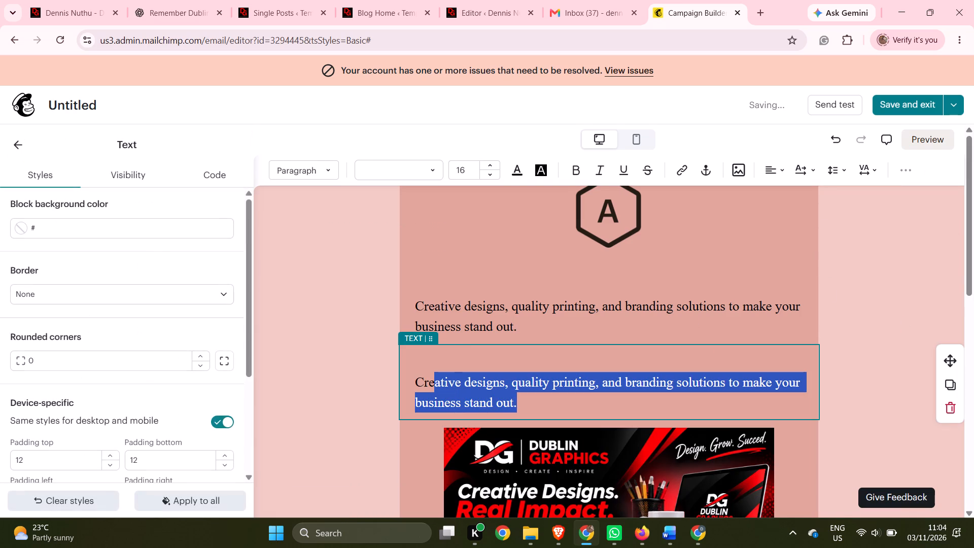
pyautogui.moveTo(430, 381); pyautogui.dragTo(416, 379)
pyautogui.press('BackSpace')
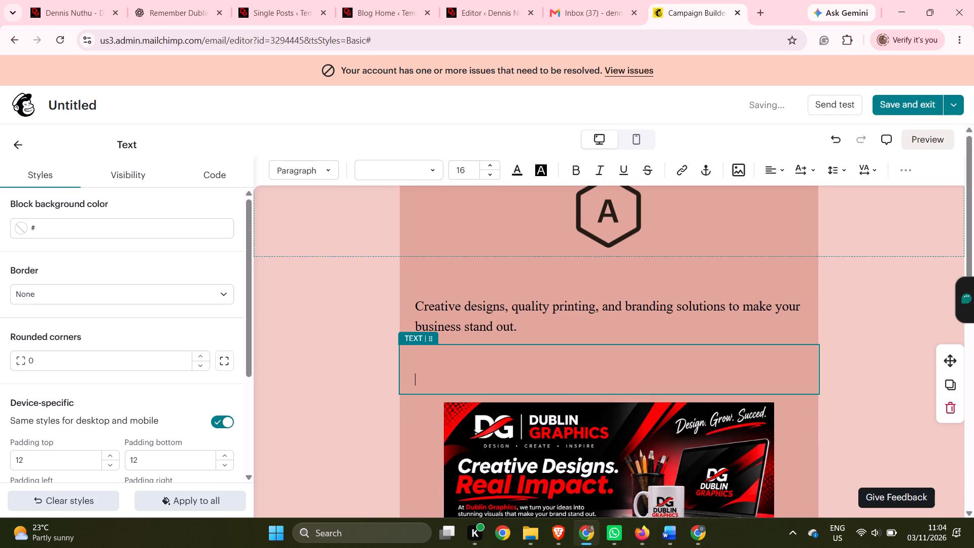
# Copy the welcome message from "Hello," through "The Dublin Graphics Team" in Word and paste it into Mailchimp's empty text block above the banner.
pyautogui.scroll(-6, 754, 297)
pyautogui.scroll(1, 754, 297)
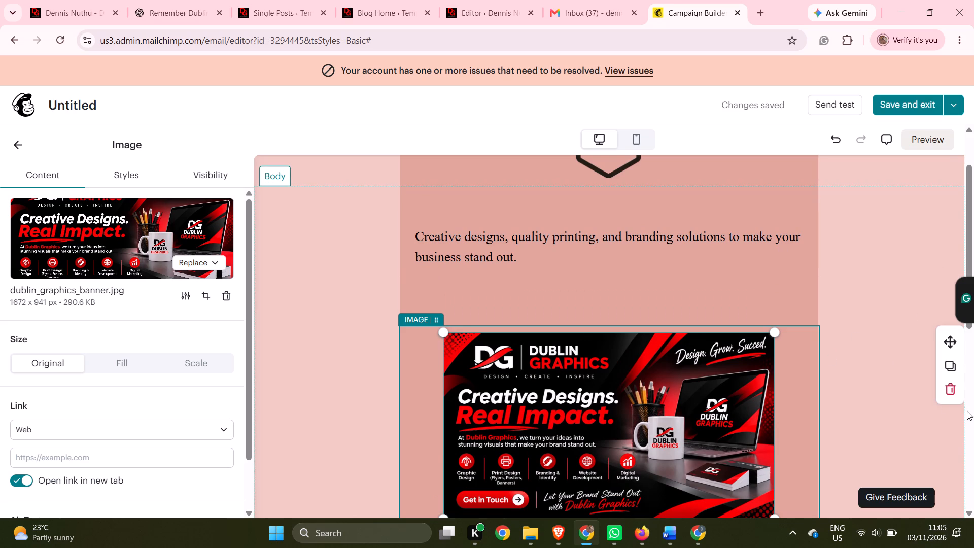
pyautogui.click(633, 235)
pyautogui.click(611, 294)
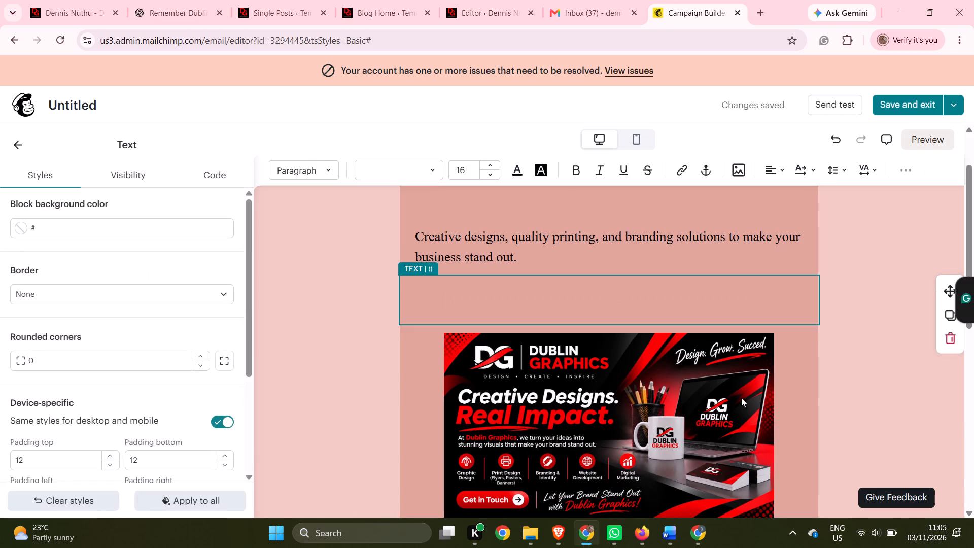
pyautogui.click(880, 483)
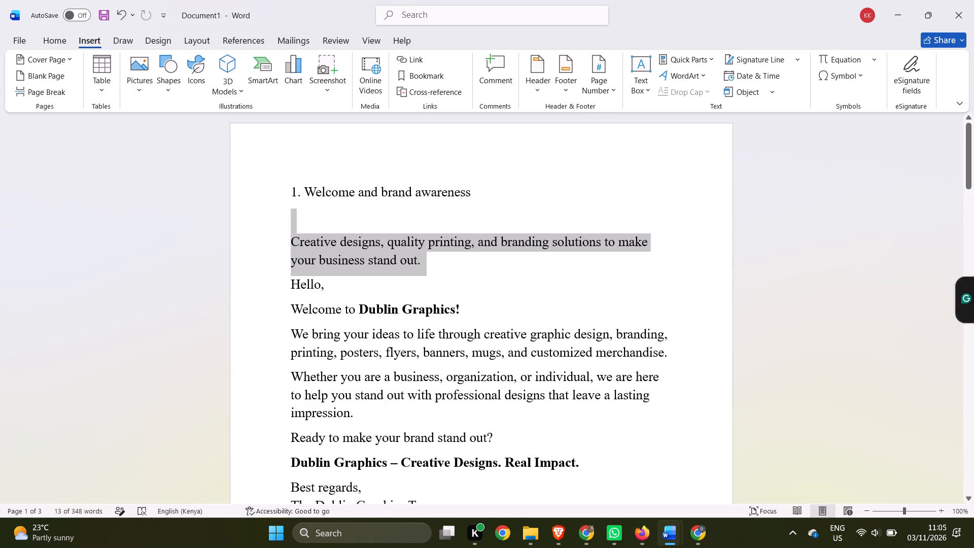
pyautogui.moveTo(441, 455); pyautogui.dragTo(350, 423)
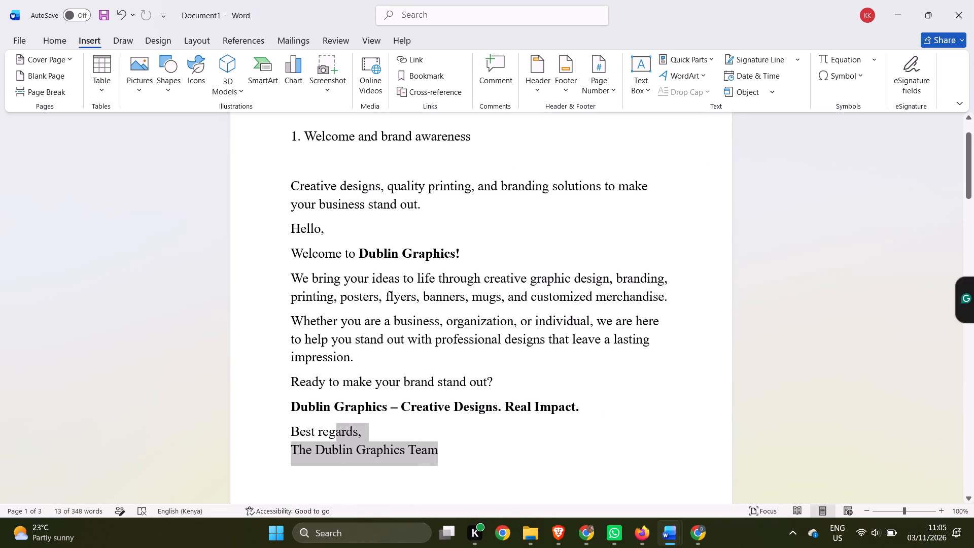
pyautogui.moveTo(350, 423); pyautogui.dragTo(300, 233)
pyautogui.rightClick(300, 233)
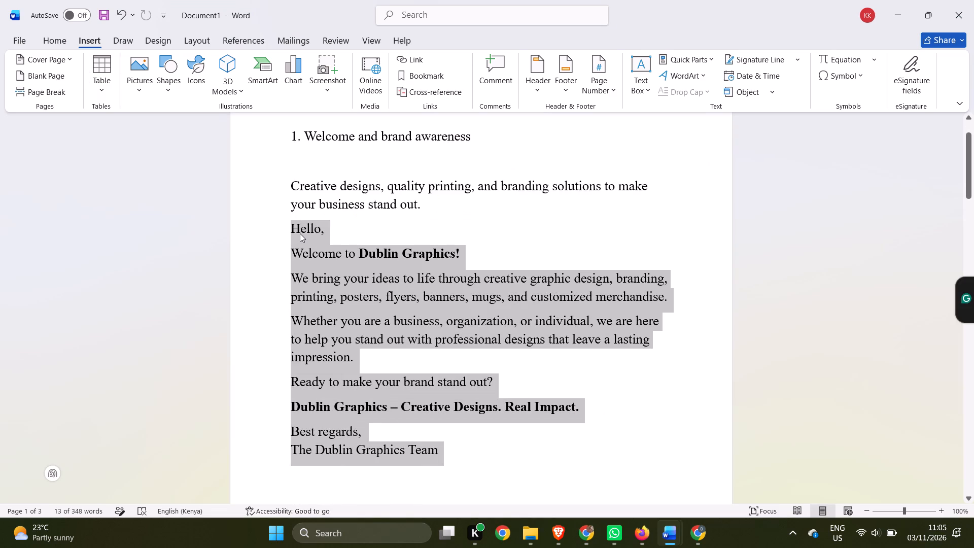
pyautogui.click(321, 285)
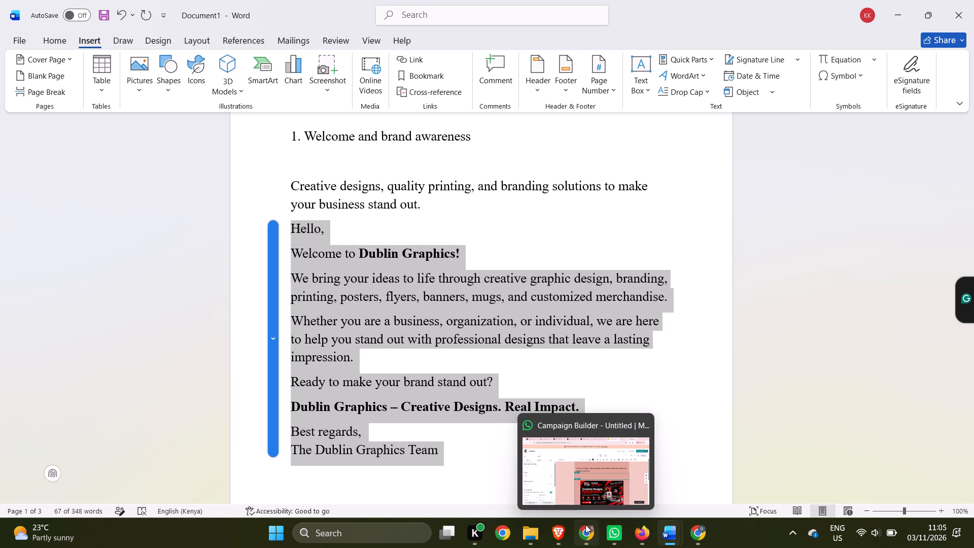
pyautogui.click(613, 479)
pyautogui.rightClick(499, 287)
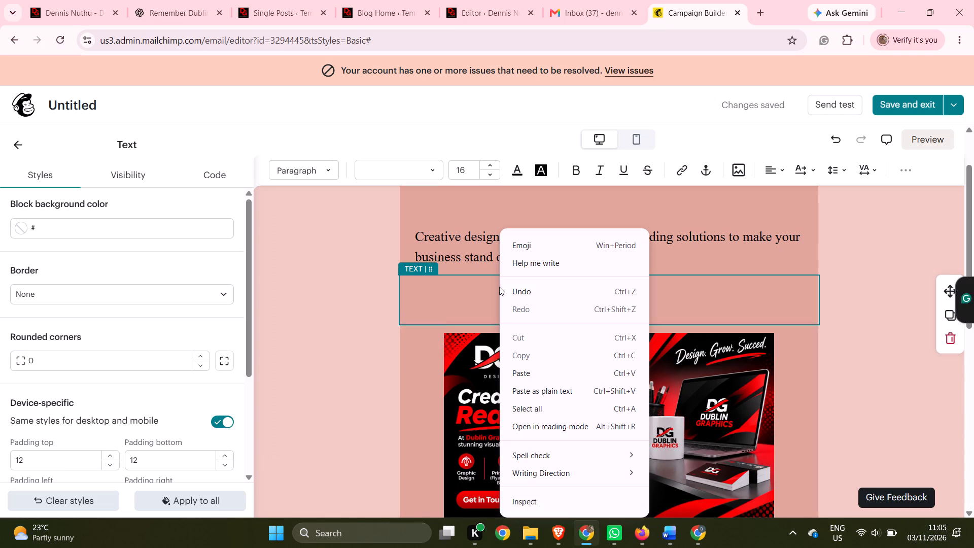
pyautogui.hotkey('ctrl', 'v')
pyautogui.click(516, 375)
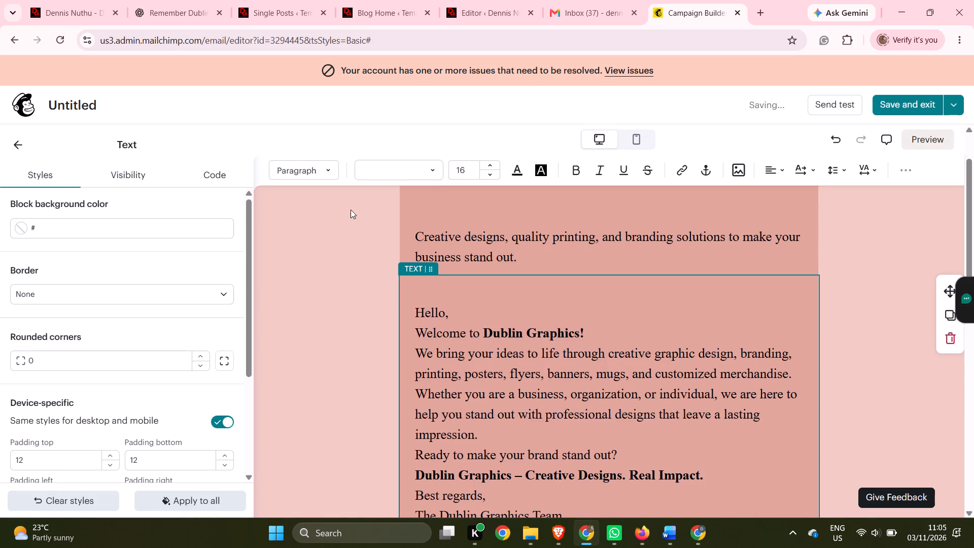
pyautogui.click(327, 289)
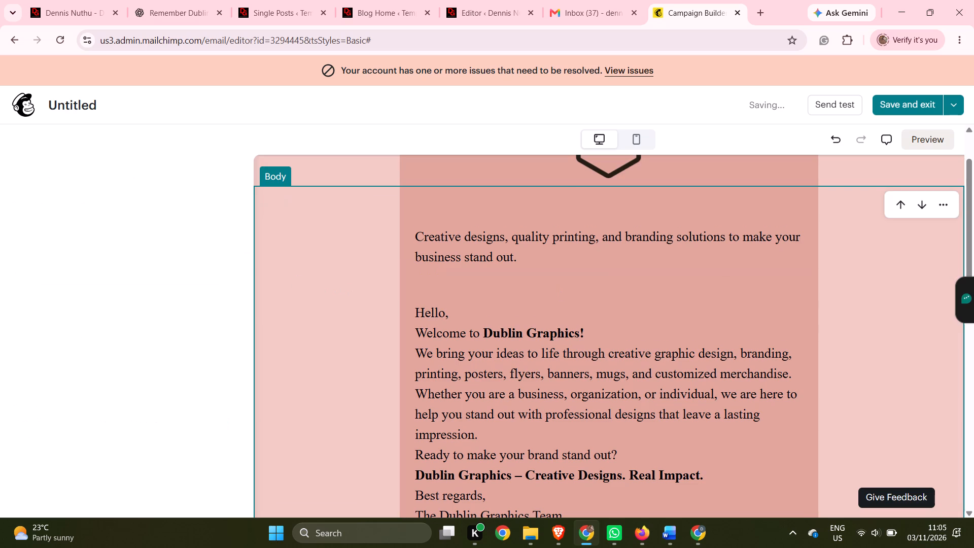
# Delete the placeholder text block below the banner that starts "You can define the layout of your email".
pyautogui.scroll(-3, 718, 271)
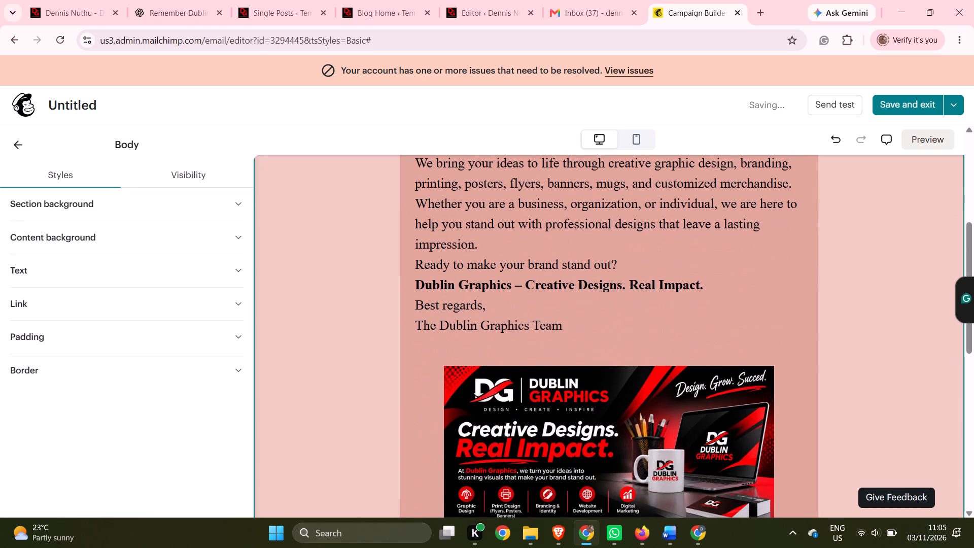
pyautogui.scroll(-4, 718, 271)
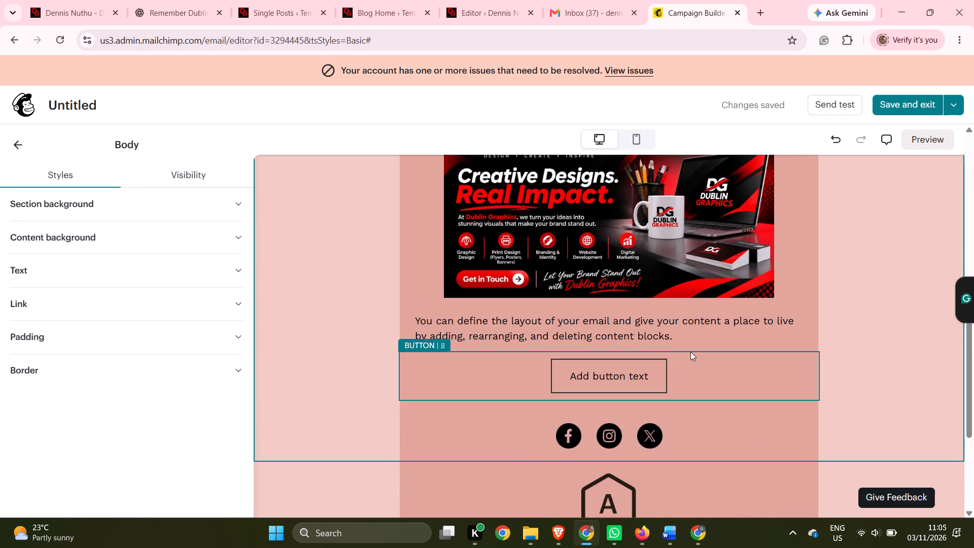
pyautogui.scroll(-1, 690, 352)
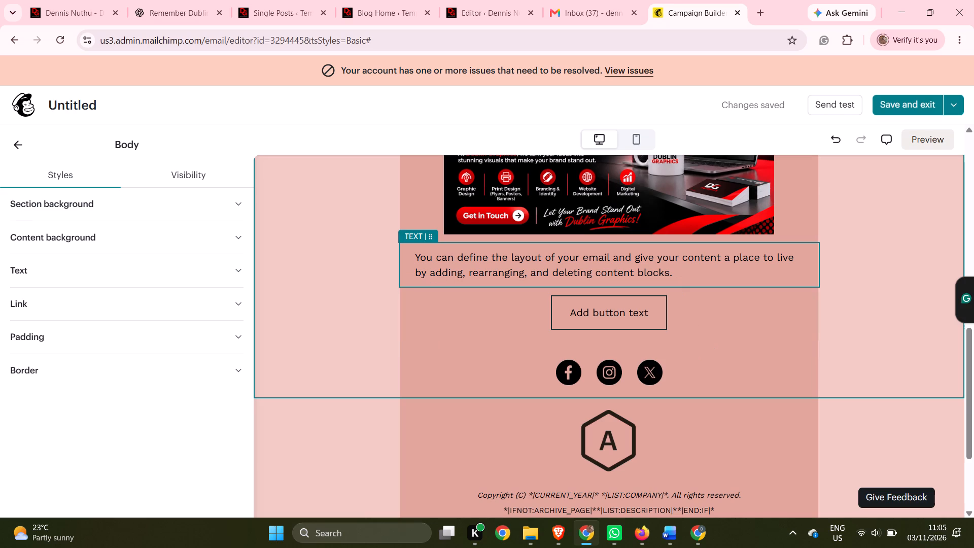
pyautogui.click(671, 275)
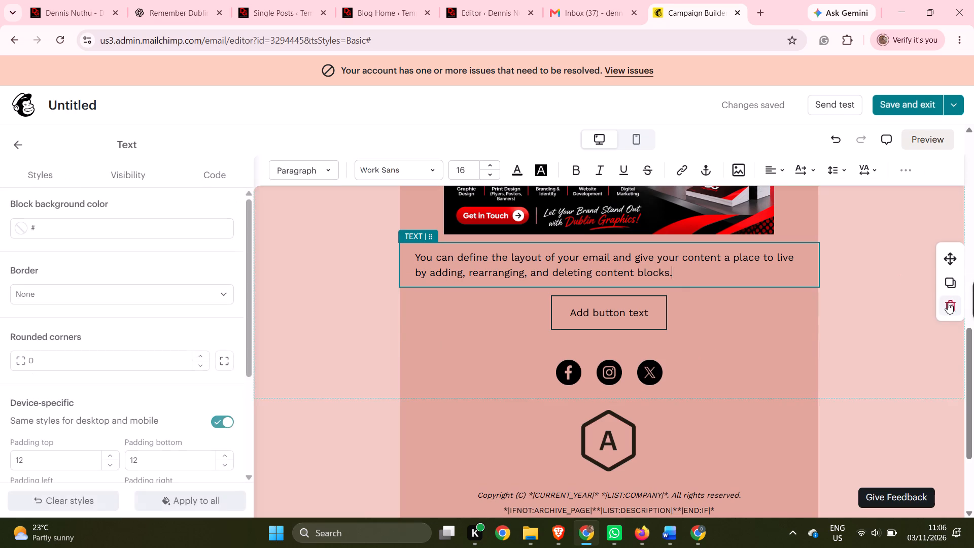
pyautogui.click(944, 303)
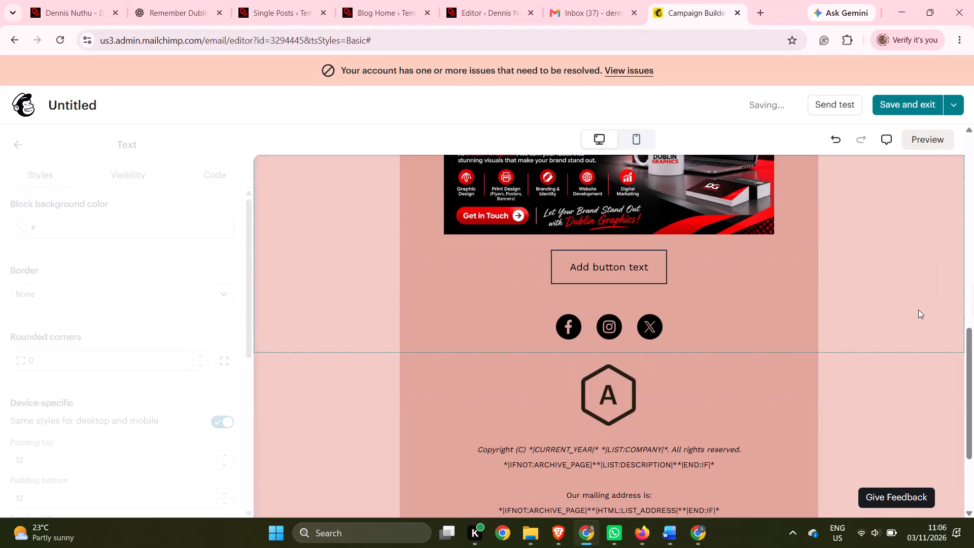
# Review the email layout from the top logo down through the message, banner, button and footer.
pyautogui.scroll(5, 783, 299)
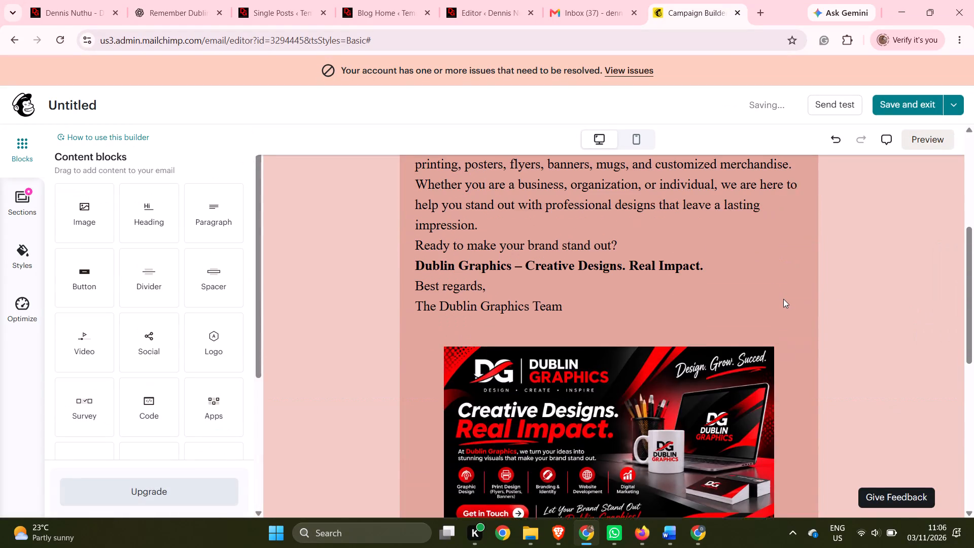
pyautogui.scroll(8, 783, 300)
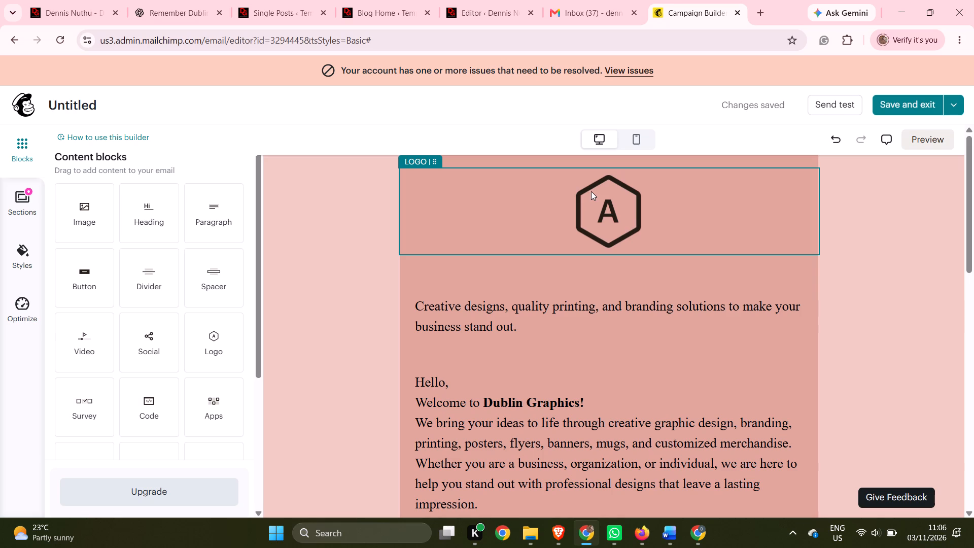
pyautogui.scroll(-3, 882, 206)
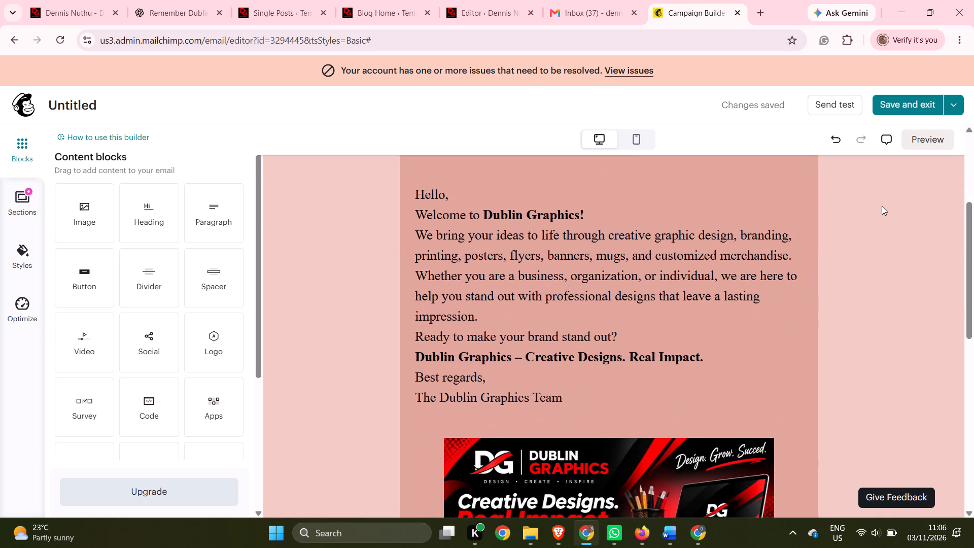
pyautogui.scroll(-2, 882, 206)
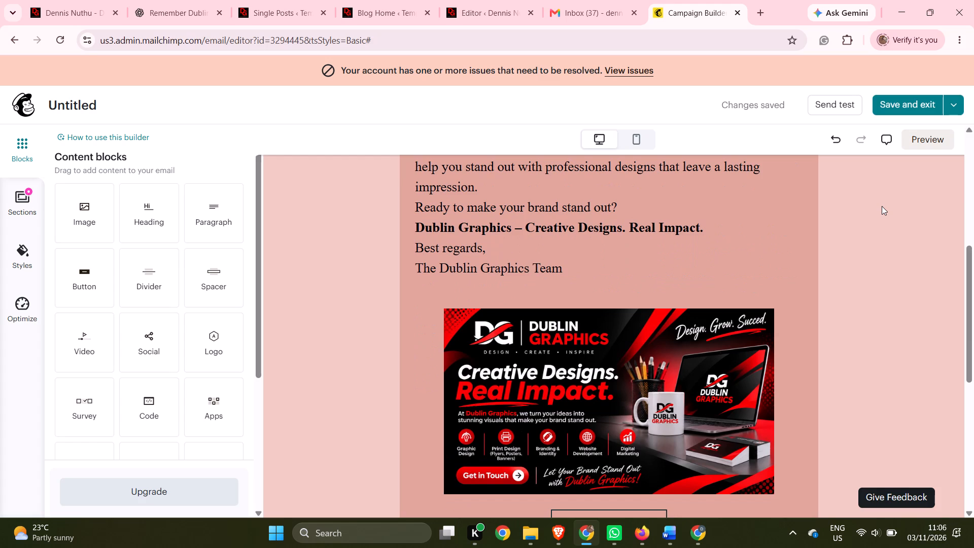
pyautogui.scroll(-4, 815, 247)
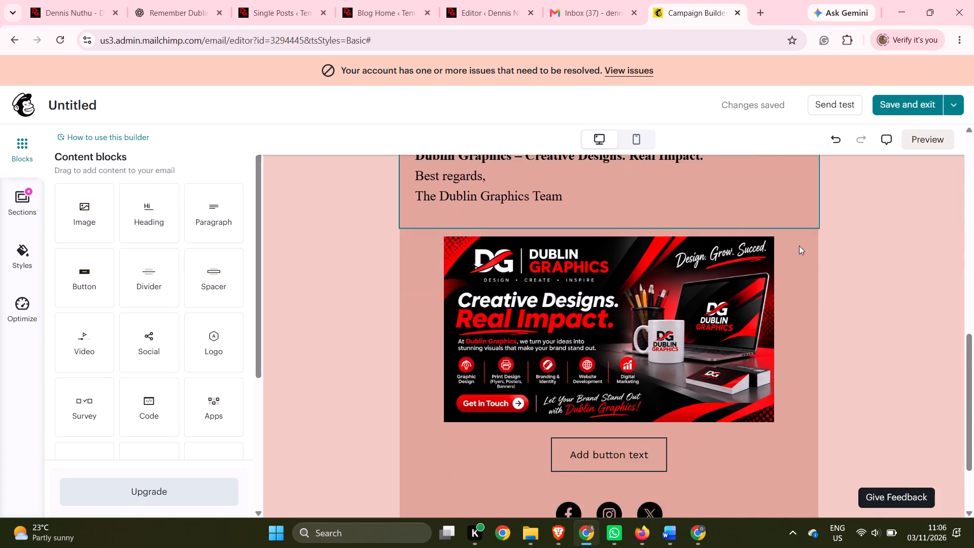
pyautogui.scroll(-3, 795, 245)
pyautogui.scroll(2, 676, 255)
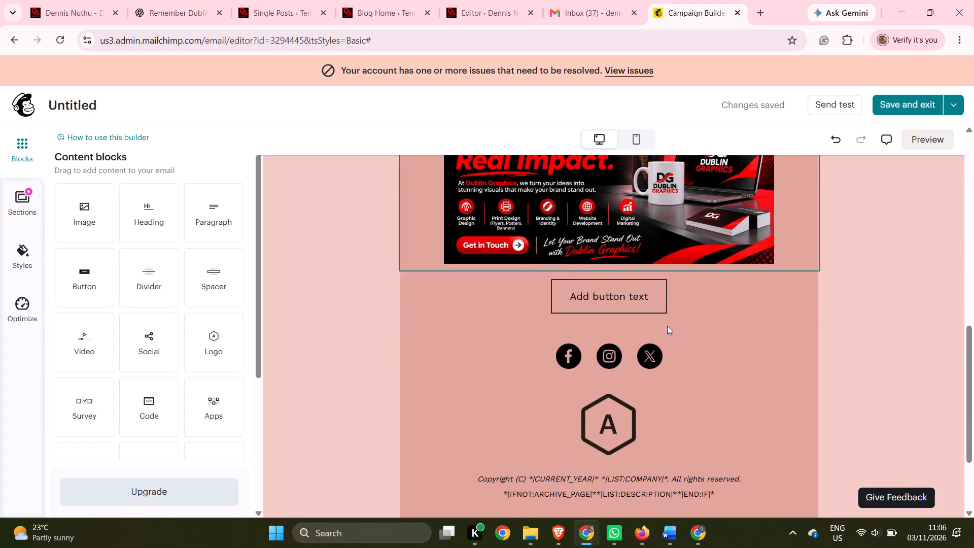
# Replace the placeholder label of the button below the banner with "VISIT US".
pyautogui.click(612, 299)
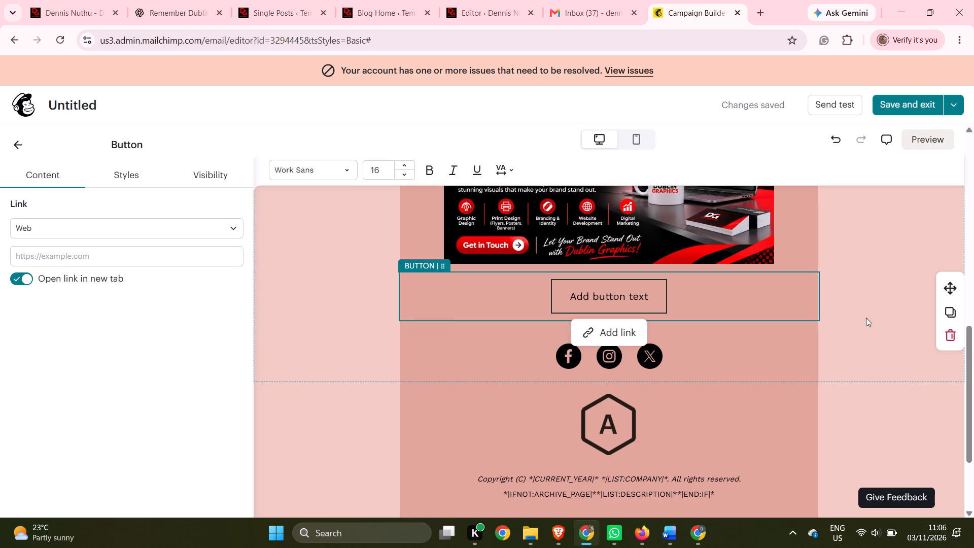
pyautogui.write('VI')
pyautogui.press('t')
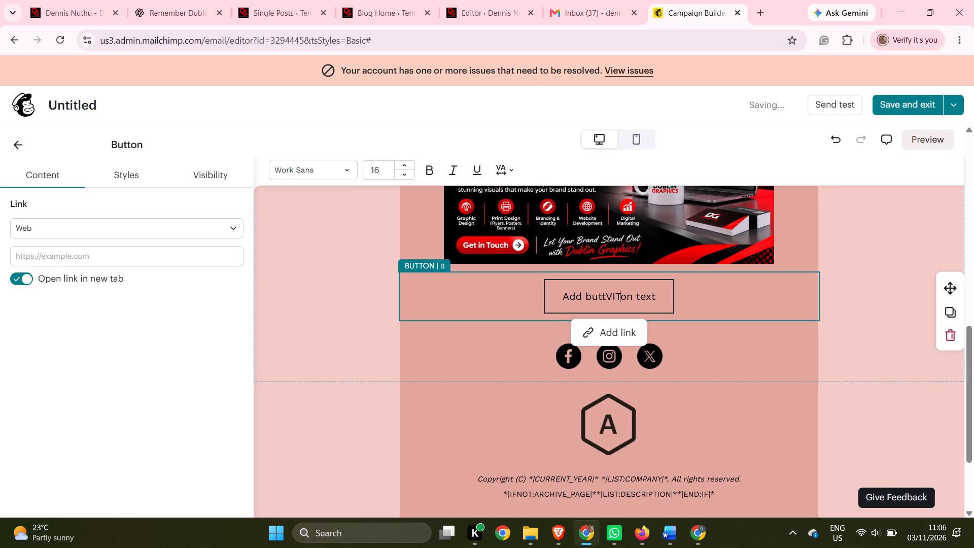
pyautogui.moveTo(657, 297); pyautogui.dragTo(566, 294)
pyautogui.click(657, 297)
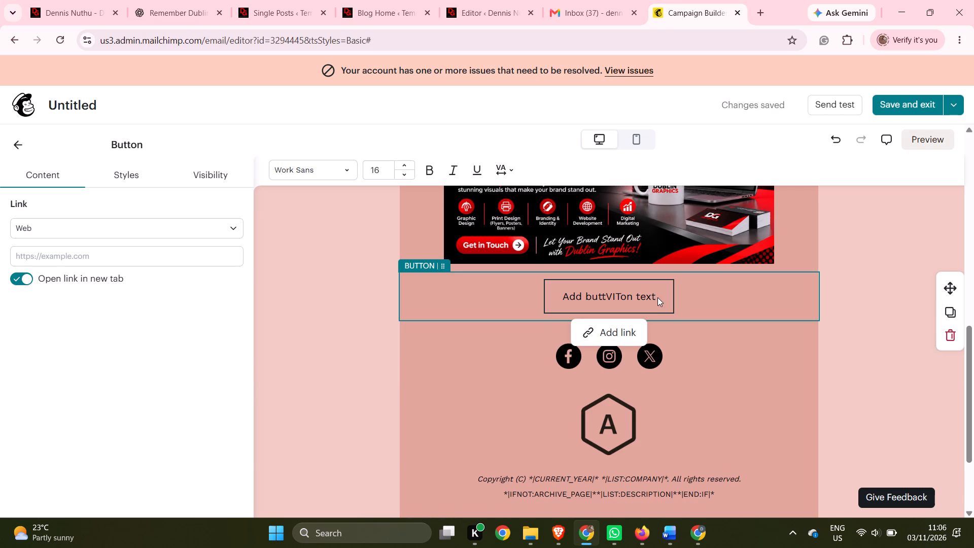
pyautogui.click(657, 297)
pyautogui.click(657, 297)
pyautogui.click(581, 296)
pyautogui.press('BackSpace')
pyautogui.press('BackSpace')
pyautogui.press('BackSpace')
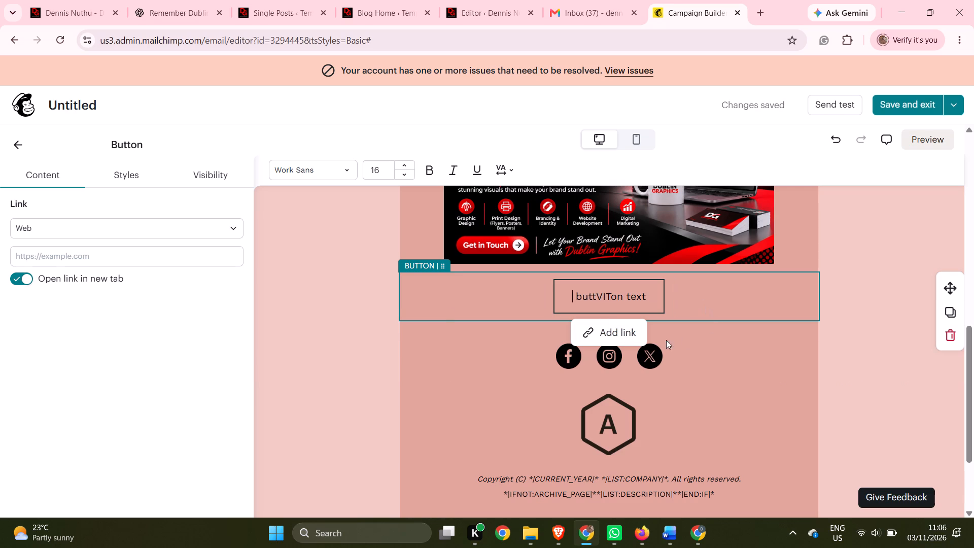
pyautogui.click(645, 296)
pyautogui.press('BackSpace')
pyautogui.press('BackSpace')
pyautogui.press('BackSpace')
pyautogui.press('BackSpace')
pyautogui.press('BackSpace')
pyautogui.press('BackSpace')
pyautogui.press('BackSpace')
pyautogui.press('BackSpace')
pyautogui.press('BackSpace')
pyautogui.press('BackSpace')
pyautogui.press('BackSpace')
pyautogui.press('BackSpace')
pyautogui.press('BackSpace')
pyautogui.press('BackSpace')
pyautogui.press('BackSpace')
pyautogui.press('BackSpace')
pyautogui.press('BackSpace')
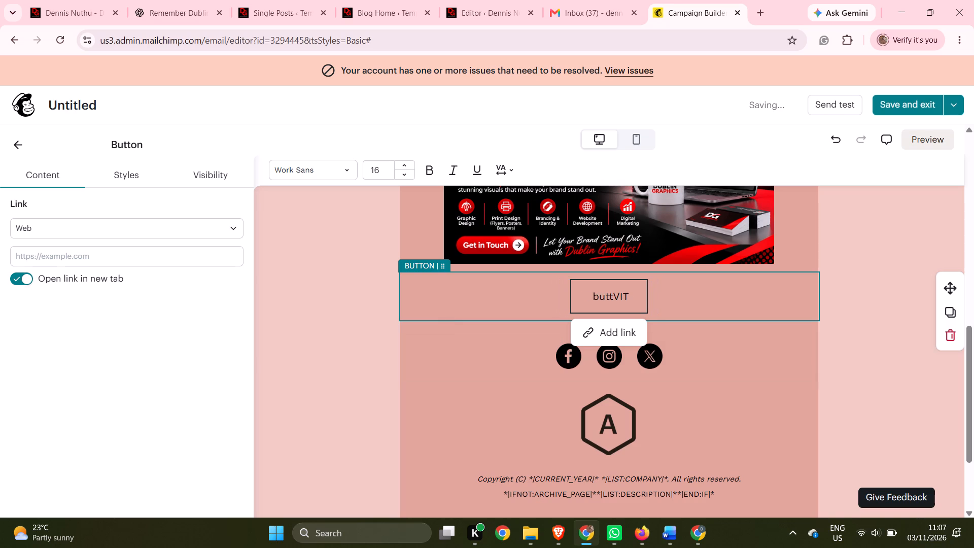
pyautogui.press('BackSpace')
pyautogui.write('VISIT')
pyautogui.press('space')
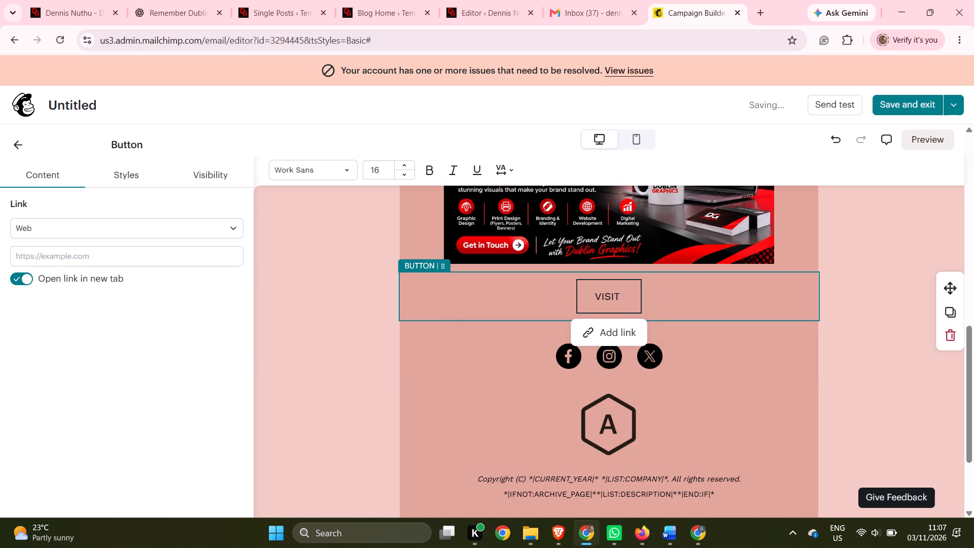
pyautogui.write('US')
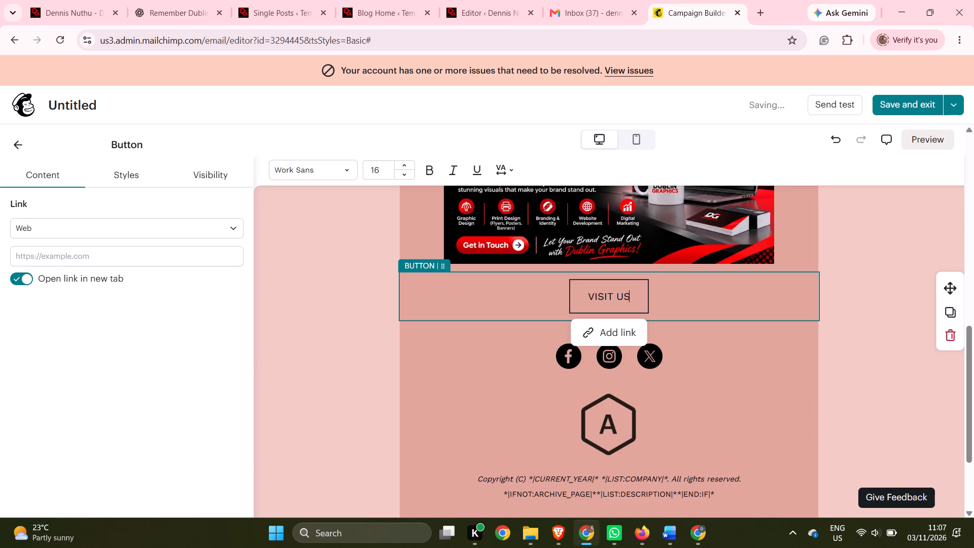
# Link the VISIT US button to the web address copied from the WordPress Single Posts template page and save the link.
pyautogui.click(612, 335)
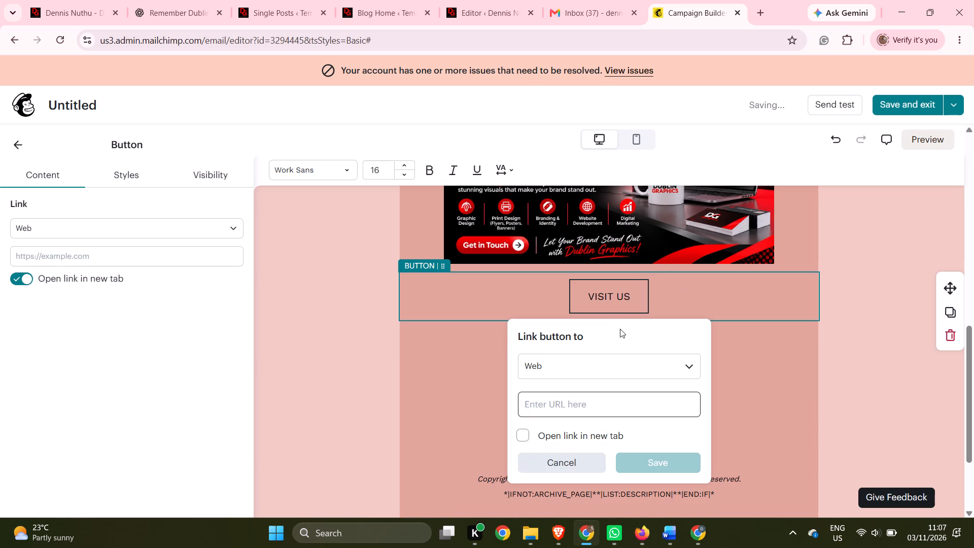
pyautogui.click(280, 1)
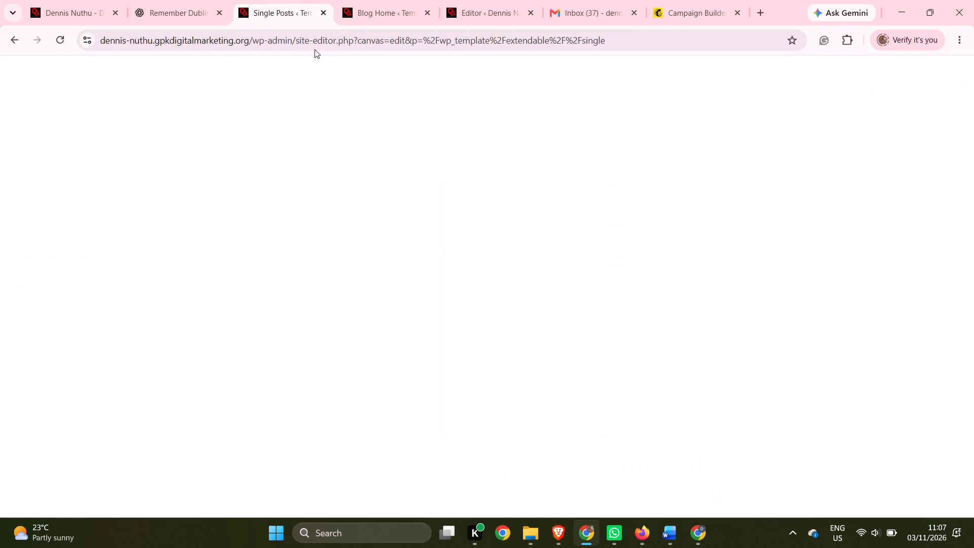
pyautogui.scroll(3, 356, 338)
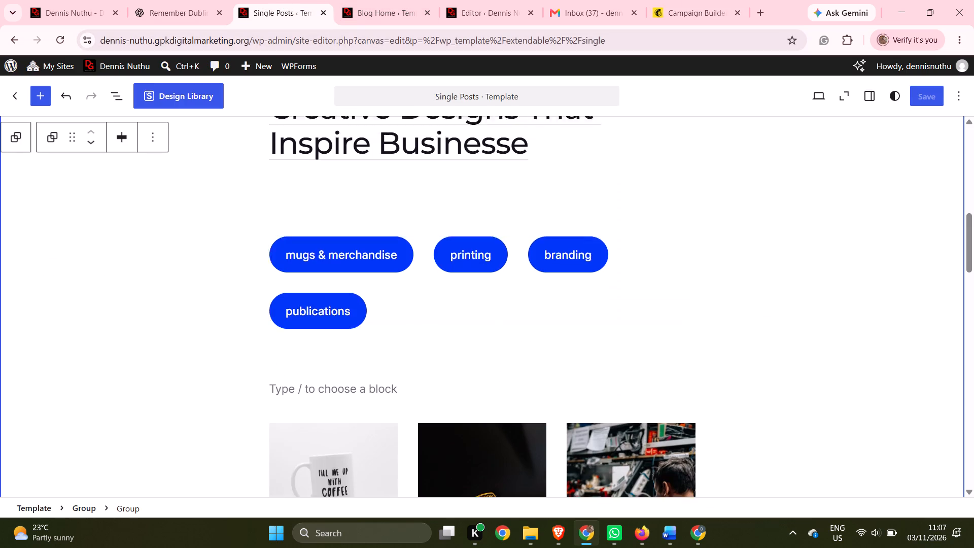
pyautogui.scroll(11, 354, 312)
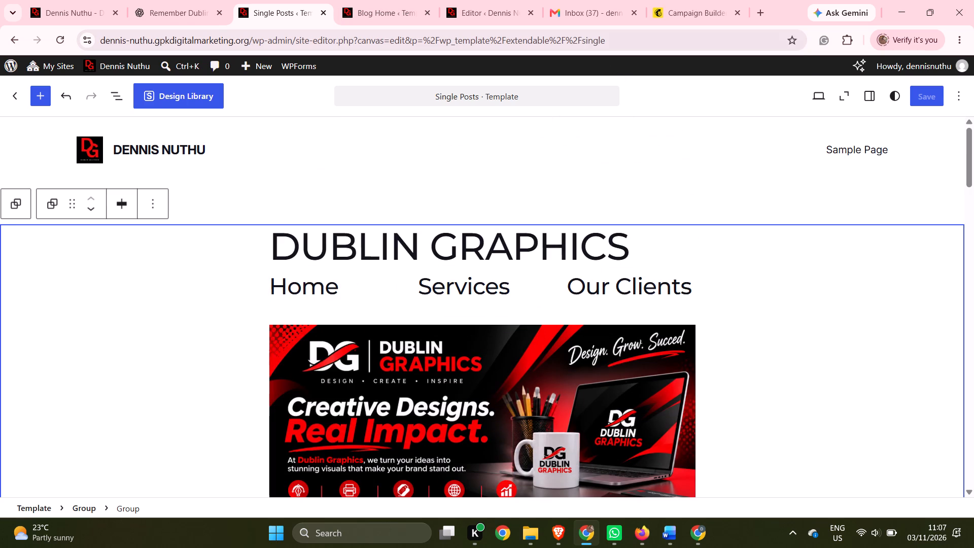
pyautogui.click(598, 39)
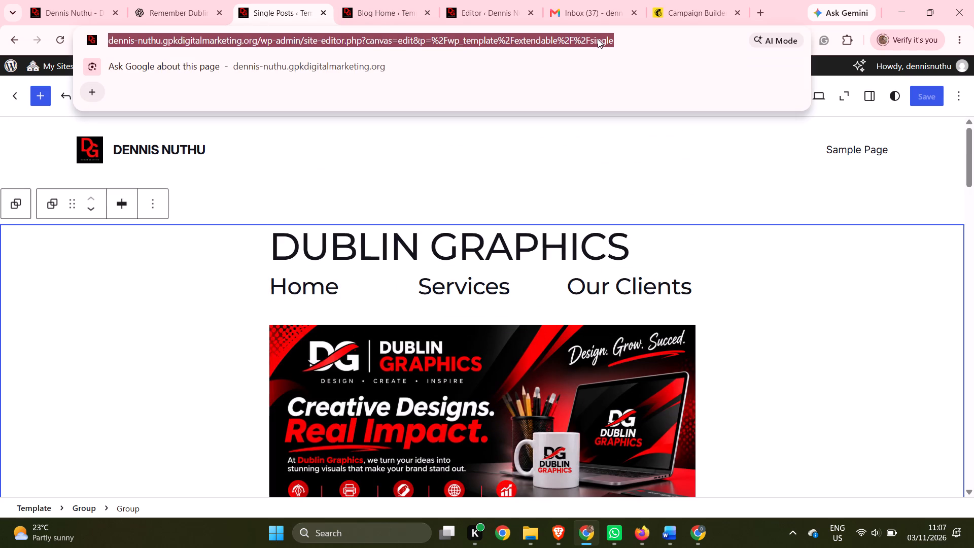
pyautogui.hotkey('ctrl', 'c')
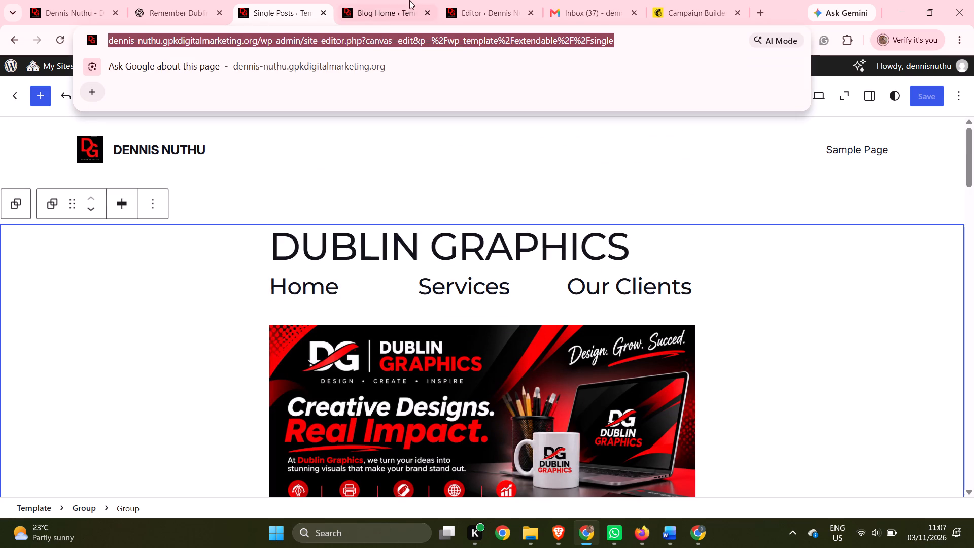
pyautogui.click(685, 0)
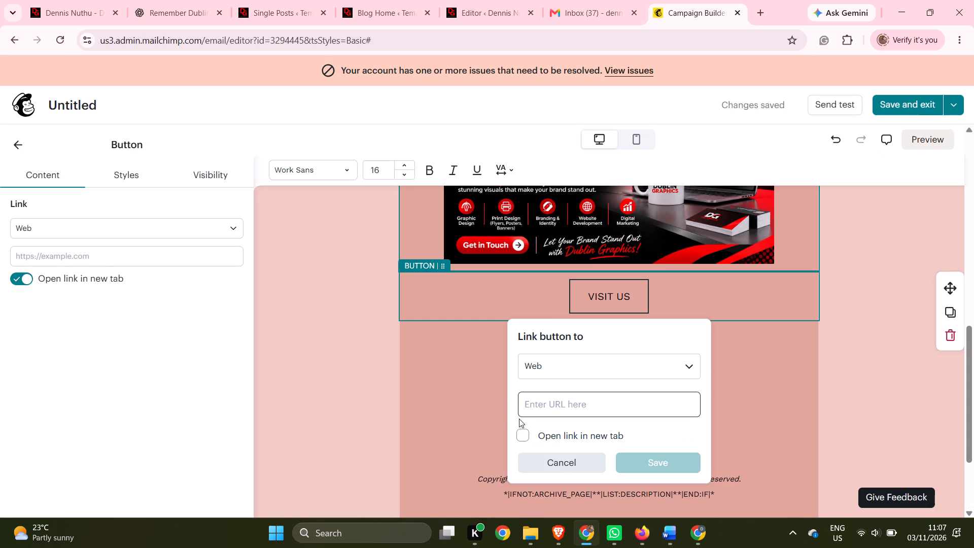
pyautogui.click(598, 409)
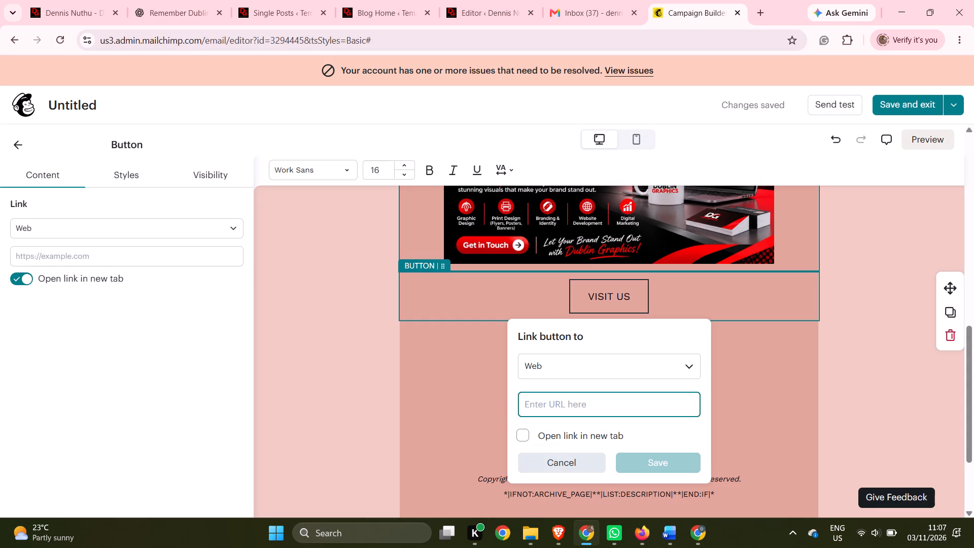
pyautogui.hotkey('ctrl', 'v')
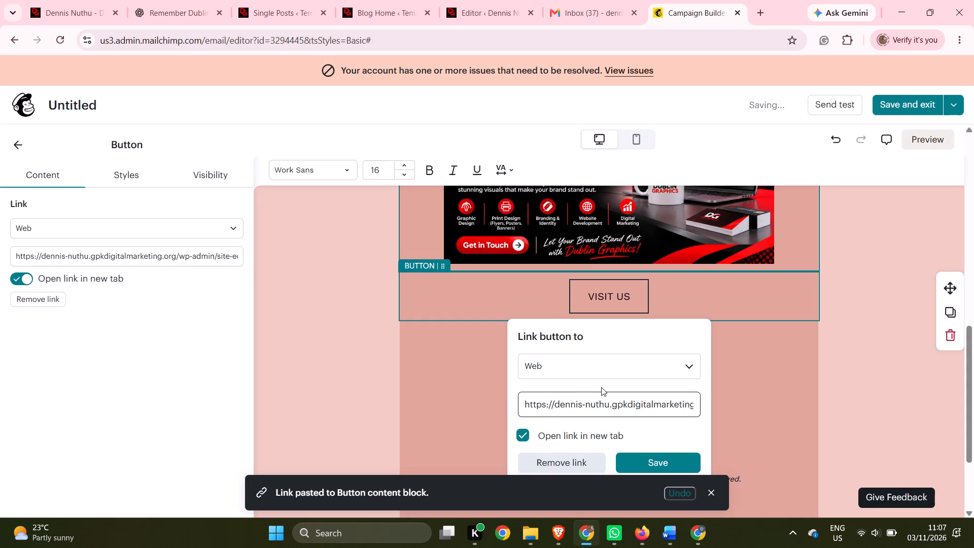
pyautogui.click(657, 456)
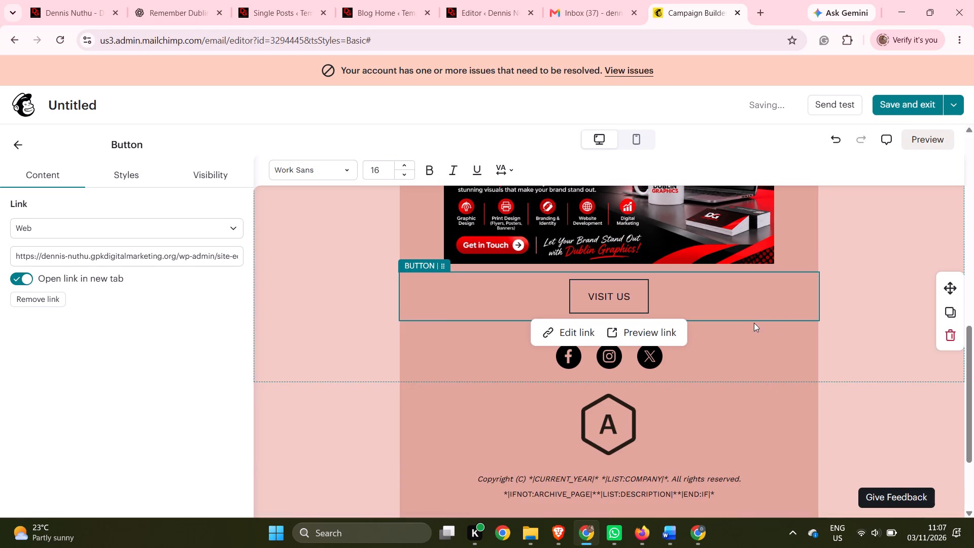
# Preview the VISIT US button's link, look through the page it opens, and return to the Mailchimp email.
pyautogui.click(662, 330)
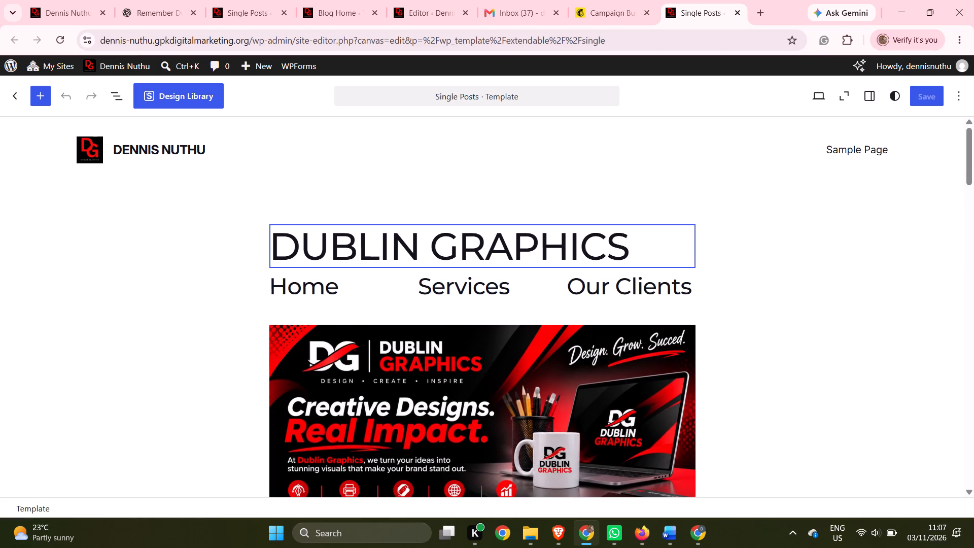
pyautogui.scroll(-3, 718, 235)
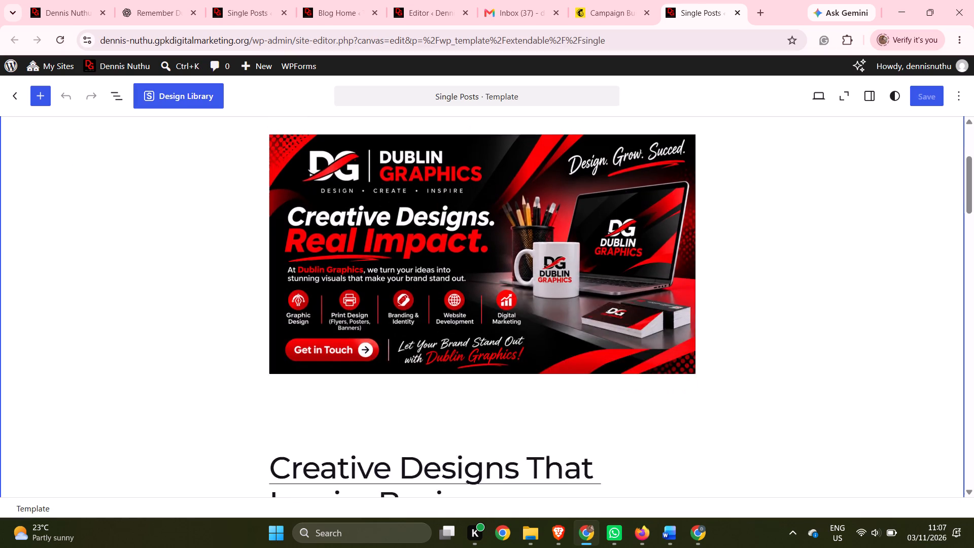
pyautogui.scroll(-20, 718, 239)
pyautogui.scroll(-6, 718, 239)
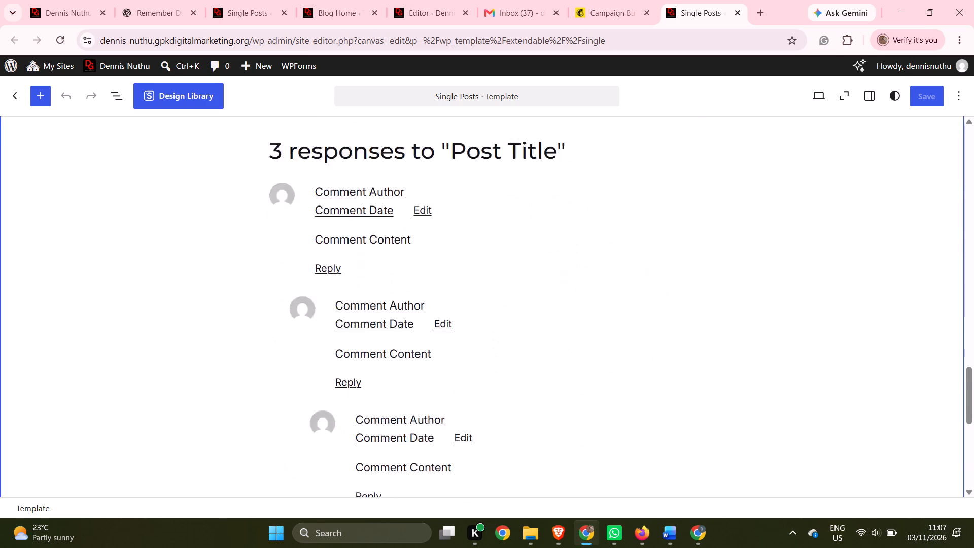
pyautogui.scroll(-9, 718, 242)
pyautogui.click(610, 0)
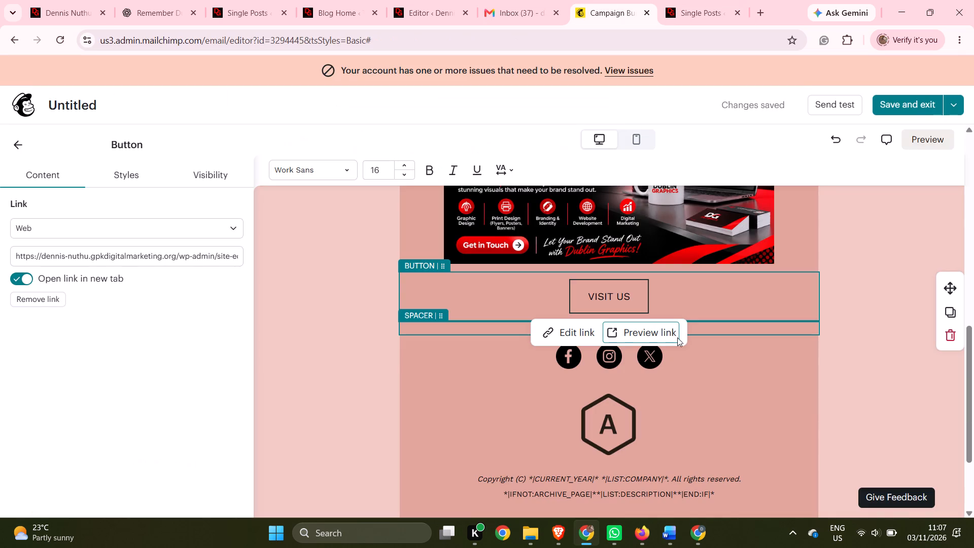
# Open the settings of the placeholder logo block at the top of the email.
pyautogui.click(861, 271)
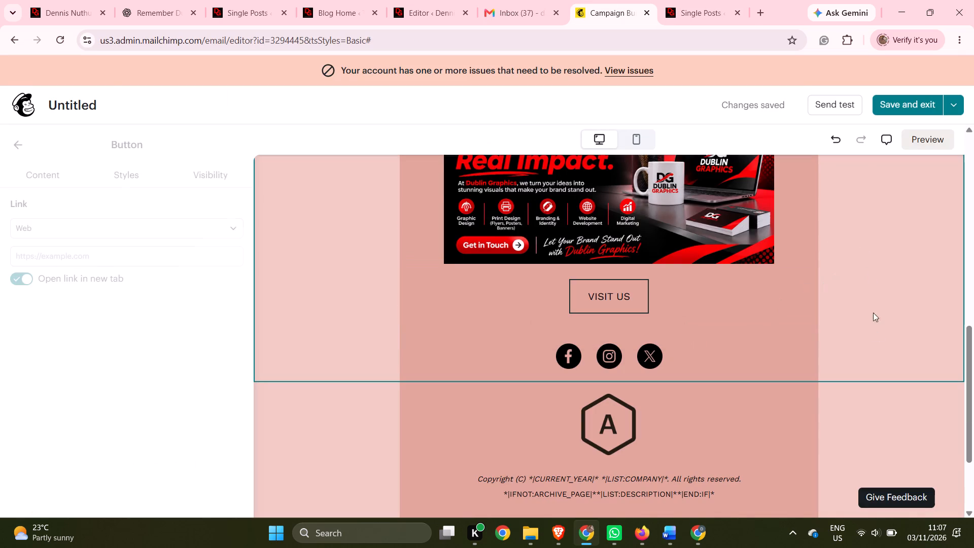
pyautogui.scroll(6, 868, 333)
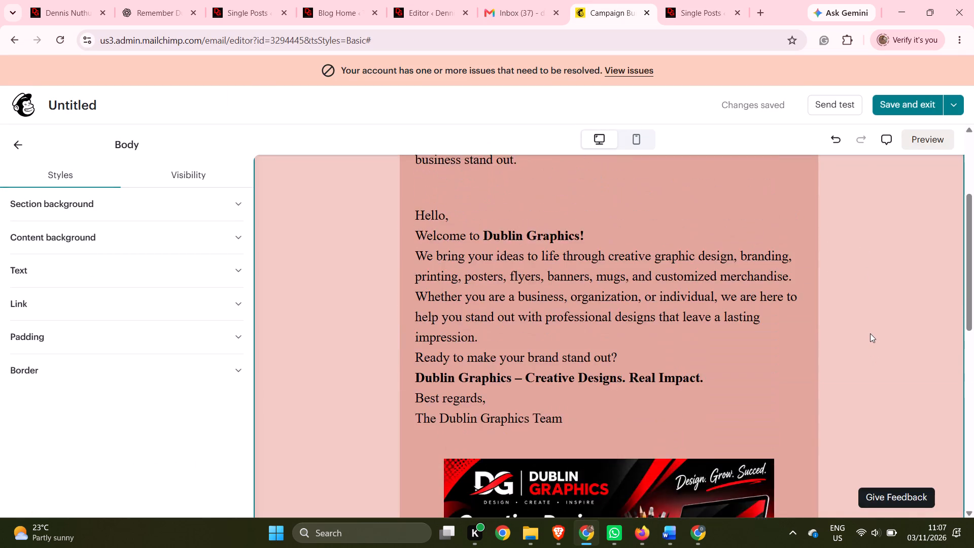
pyautogui.scroll(5, 870, 333)
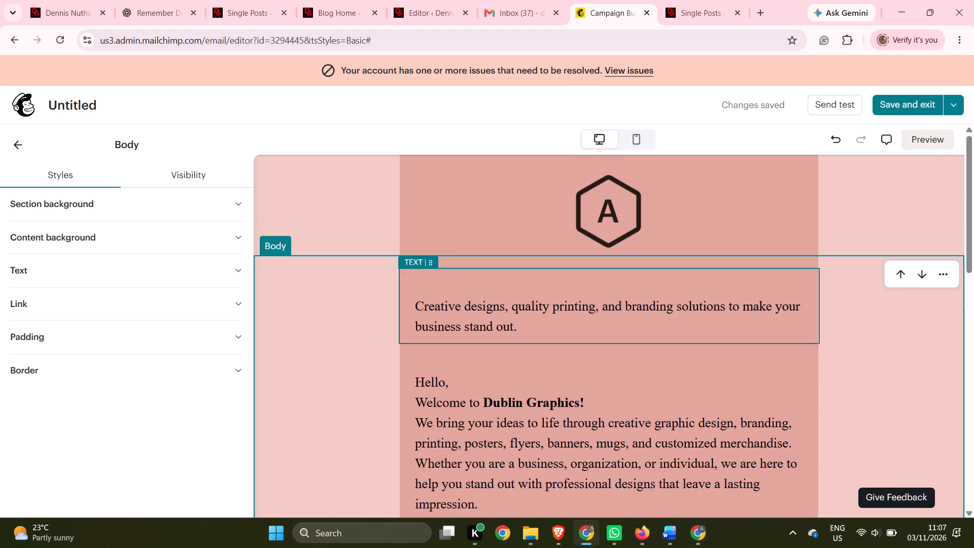
pyautogui.click(622, 238)
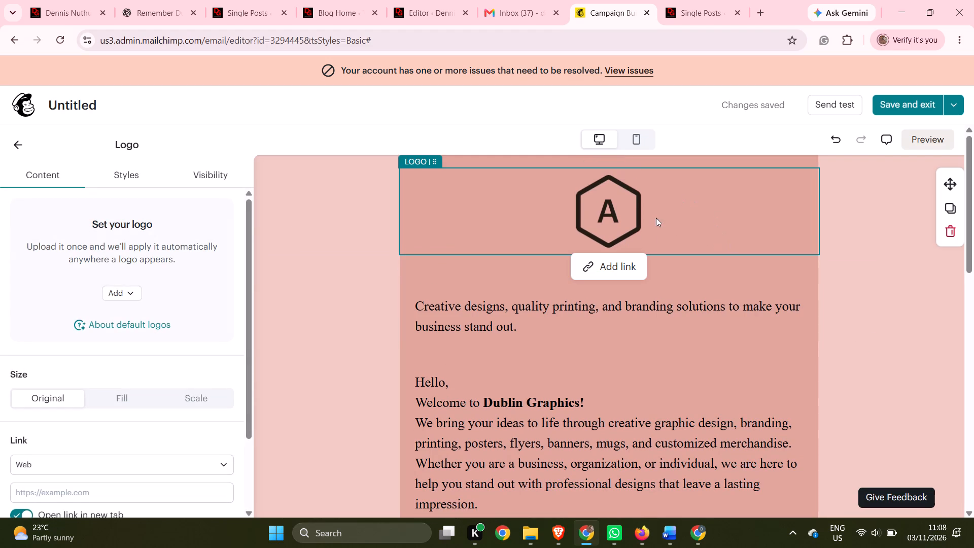
# Search the web for GOOGLE DOCS in a new browser tab and create a blank Google Docs document.
pyautogui.moveTo(757, 10); pyautogui.dragTo(761, 10)
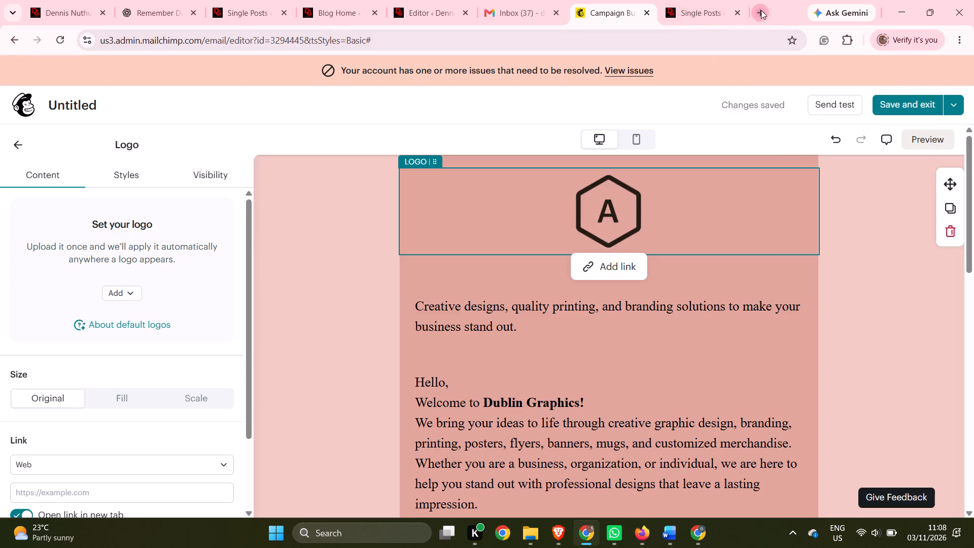
pyautogui.moveTo(761, 10); pyautogui.dragTo(762, 10)
pyautogui.write('GOOGLE DOCS')
pyautogui.press('Return')
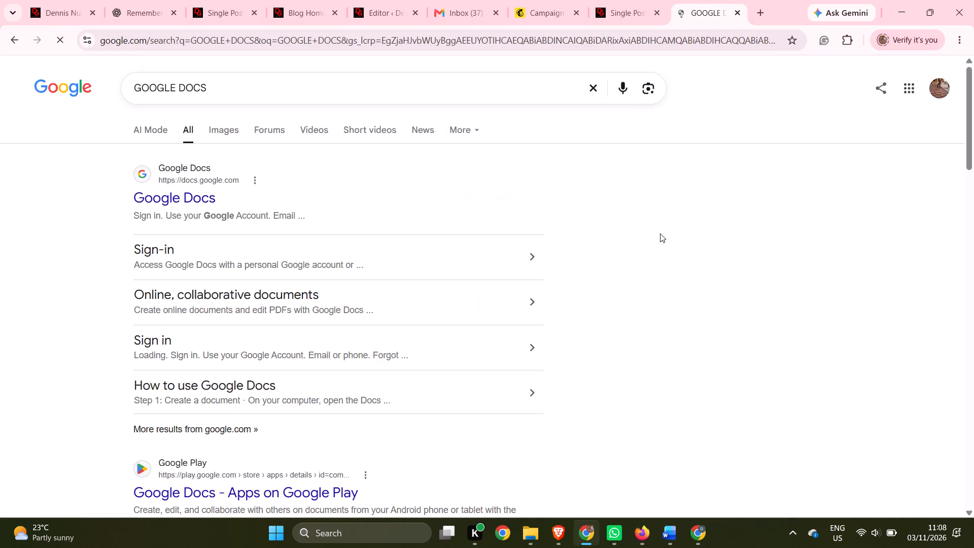
pyautogui.click(198, 207)
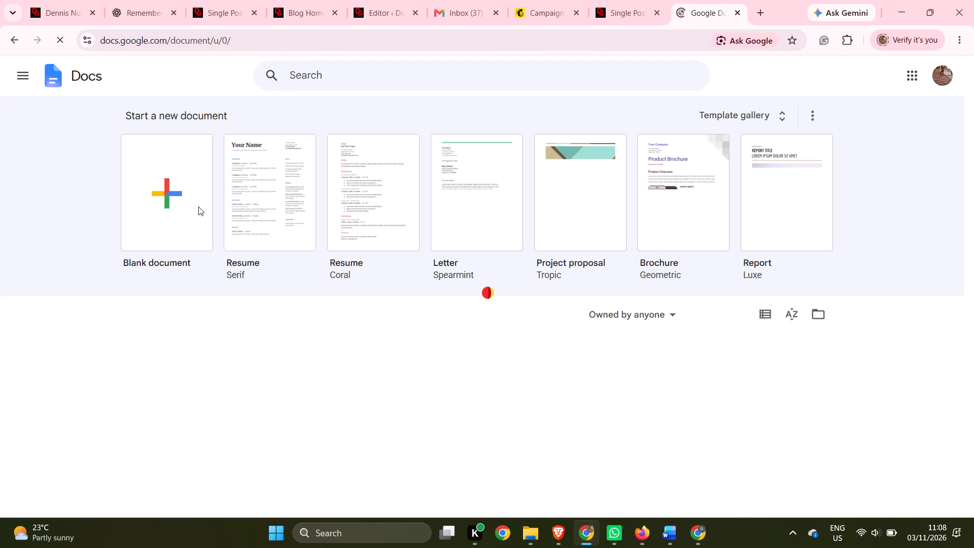
pyautogui.click(198, 207)
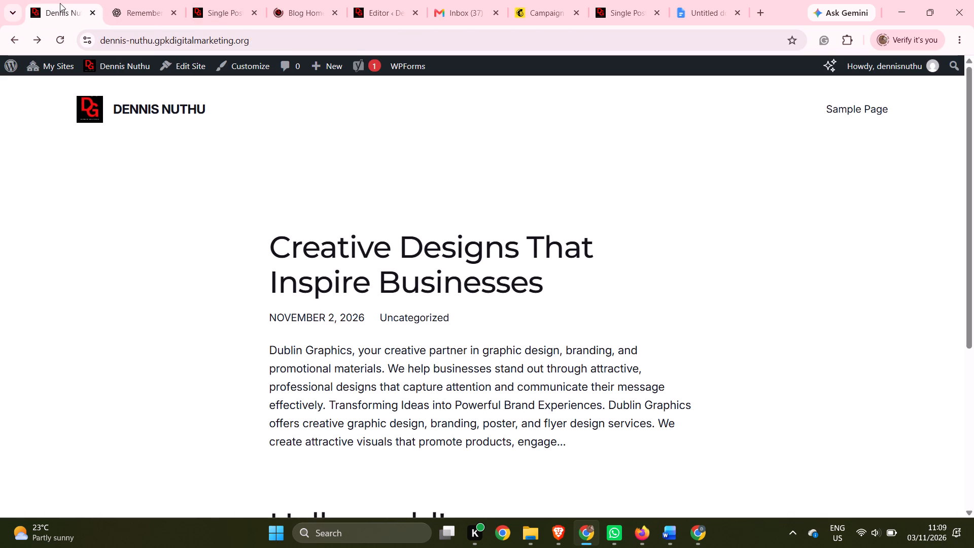
pyautogui.click(234, 8)
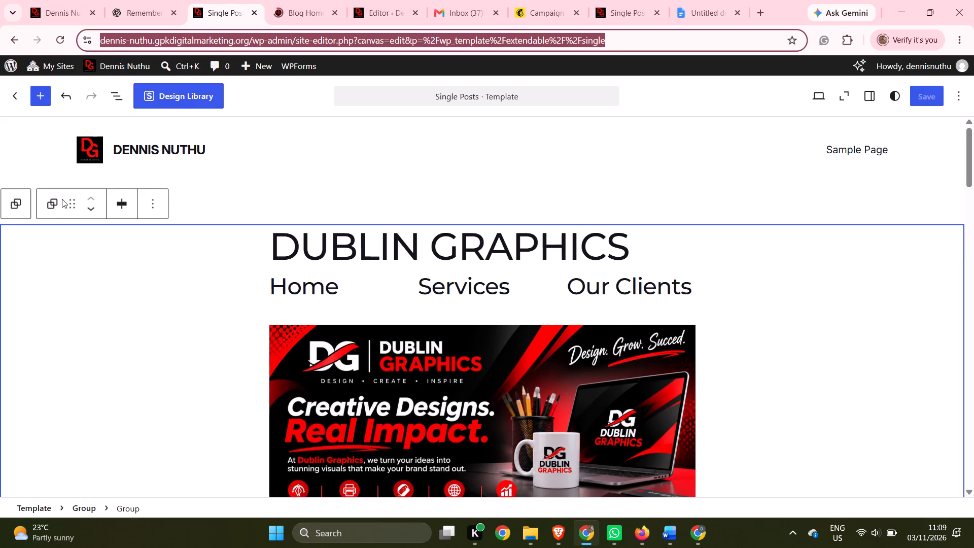
pyautogui.scroll(5, 65, 195)
pyautogui.scroll(-8, 69, 178)
pyautogui.scroll(4, 74, 192)
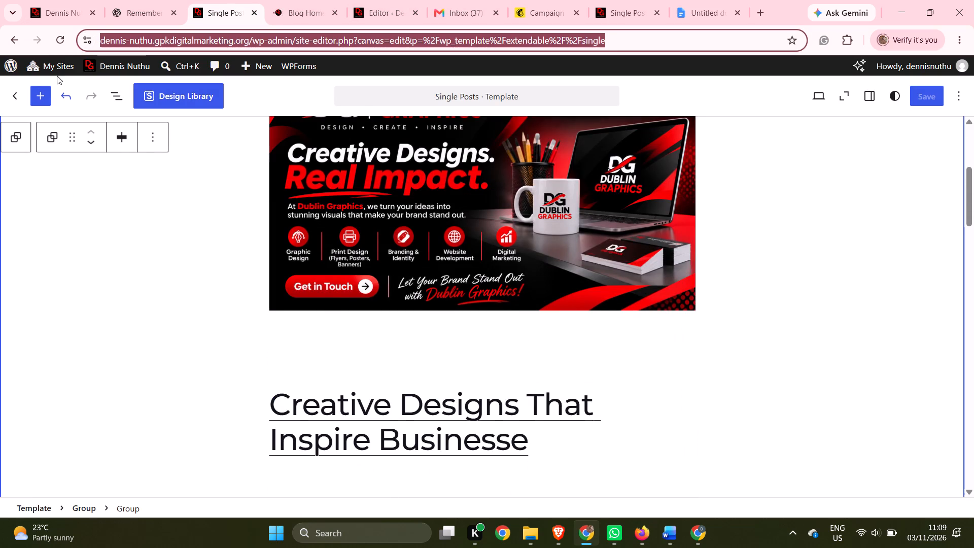
pyautogui.click(39, 67)
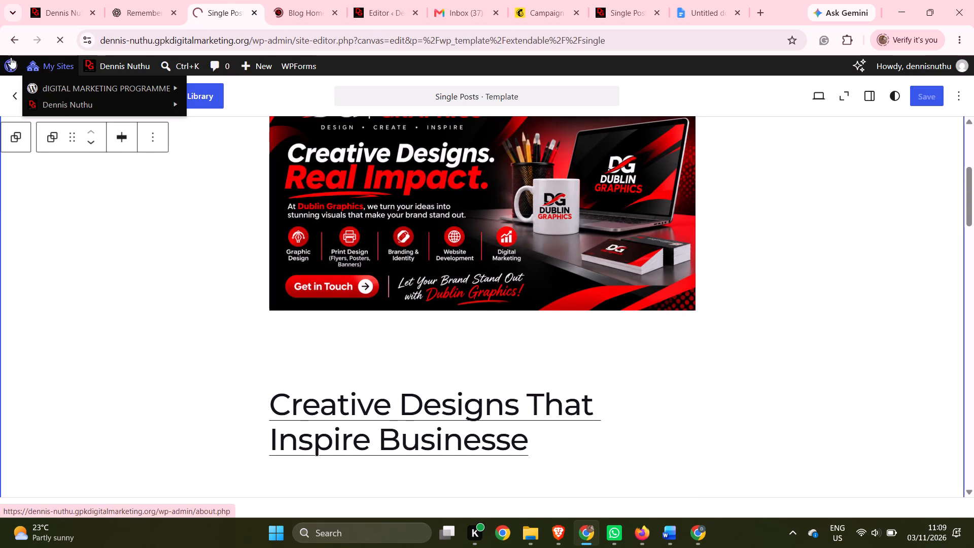
pyautogui.click(11, 57)
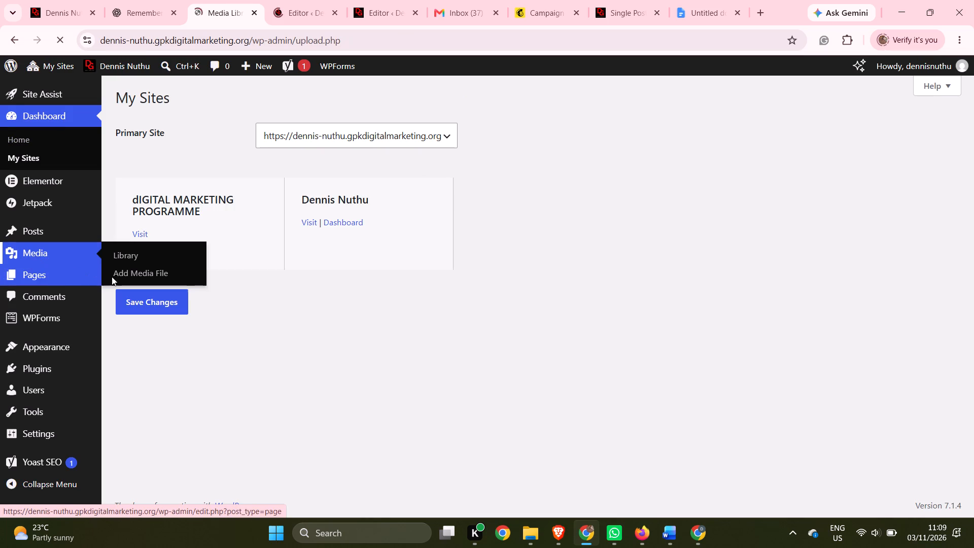
pyautogui.click(131, 272)
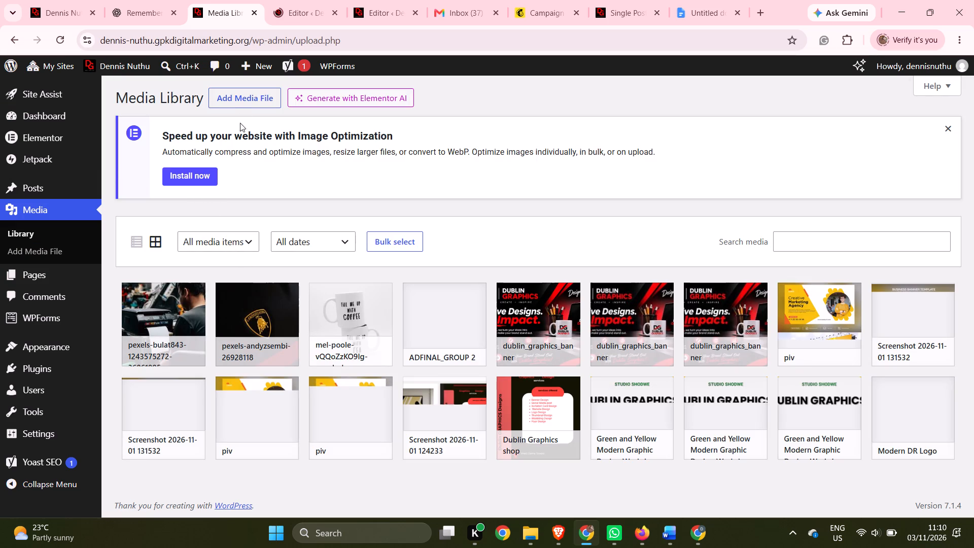
# Upload the Modern_DR_Logo_smaller PNG from the Downloads folder to the Media Library.
pyautogui.click(245, 97)
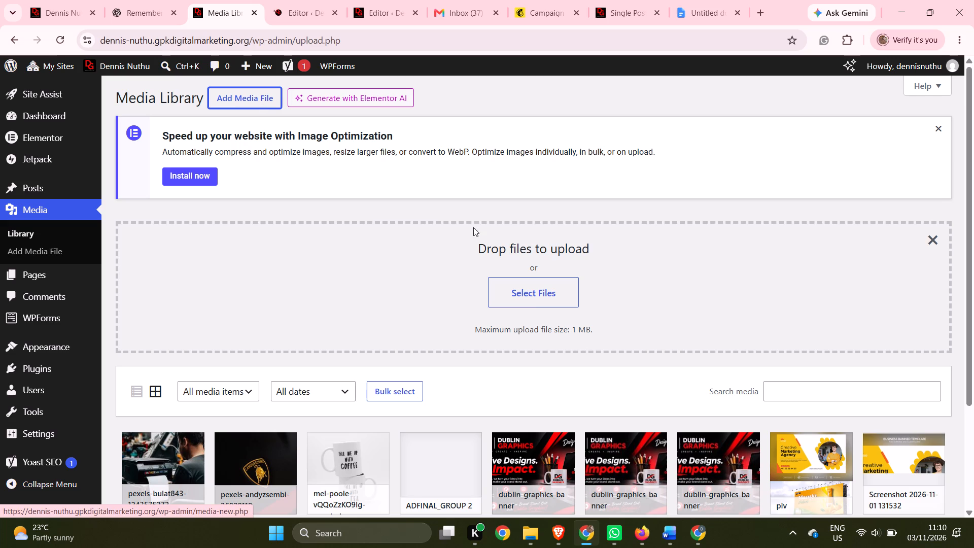
pyautogui.click(544, 294)
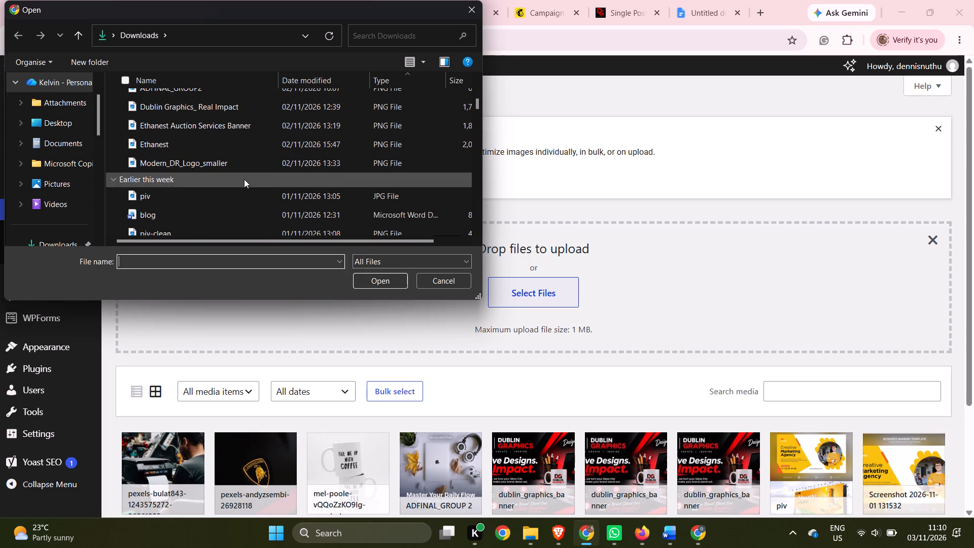
pyautogui.click(217, 166)
pyautogui.click(388, 280)
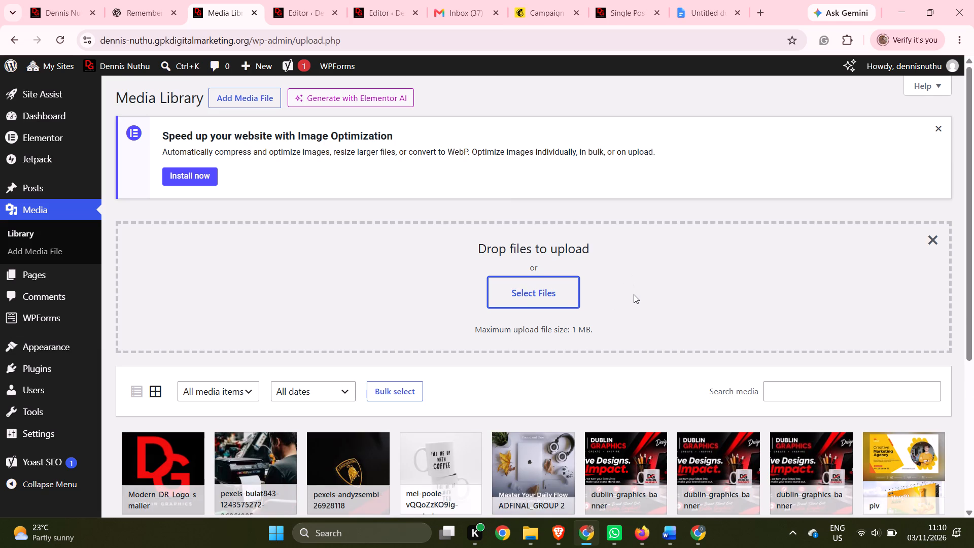
# Open the attachment details of the uploaded Modern_DR_Logo_smaller image and copy its file URL.
pyautogui.click(155, 470)
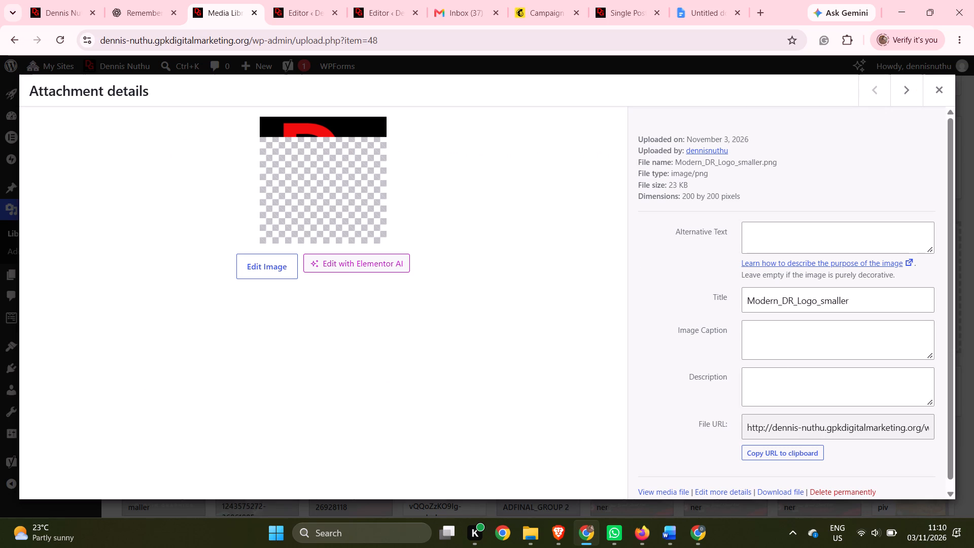
pyautogui.click(777, 431)
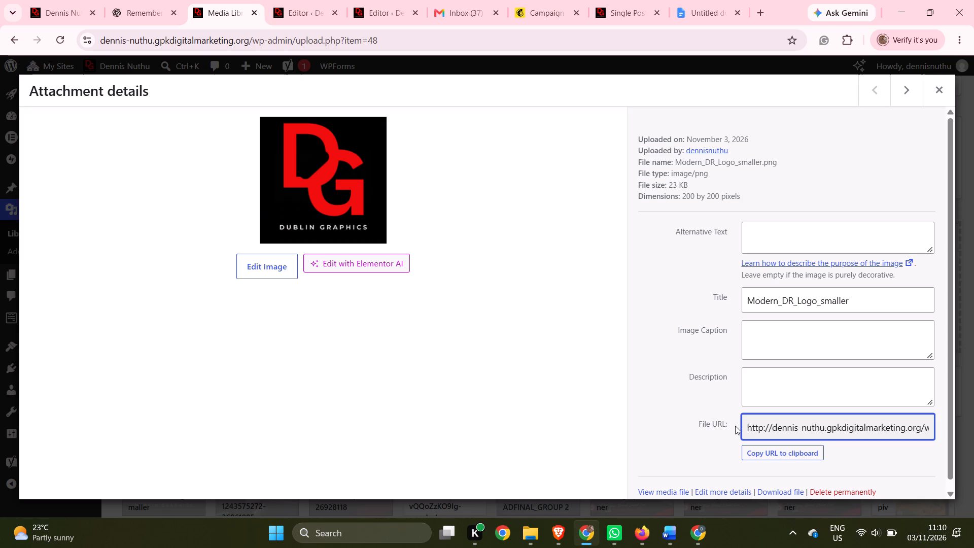
pyautogui.hotkey('ctrl', 'c')
pyautogui.click(803, 454)
pyautogui.scroll(-4, 836, 415)
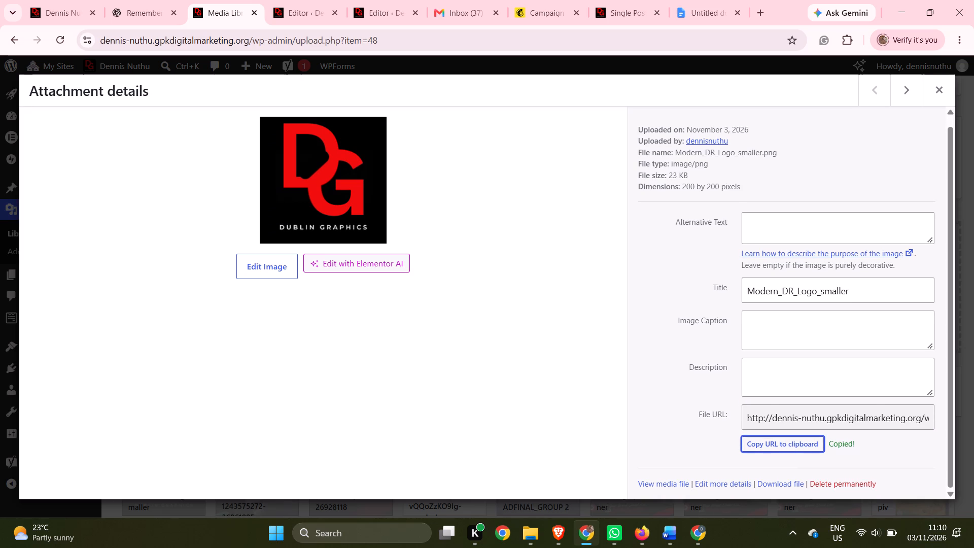
pyautogui.scroll(-3, 839, 415)
# Open the copied logo file URL in a new browser tab to check it.
pyautogui.click(764, 9)
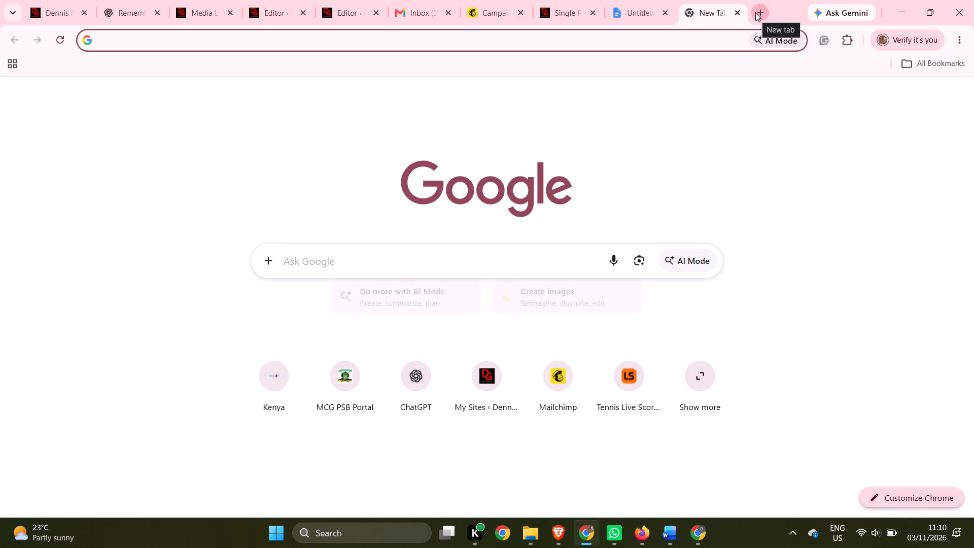
pyautogui.hotkey('ctrl', 'v')
pyautogui.press('Return')
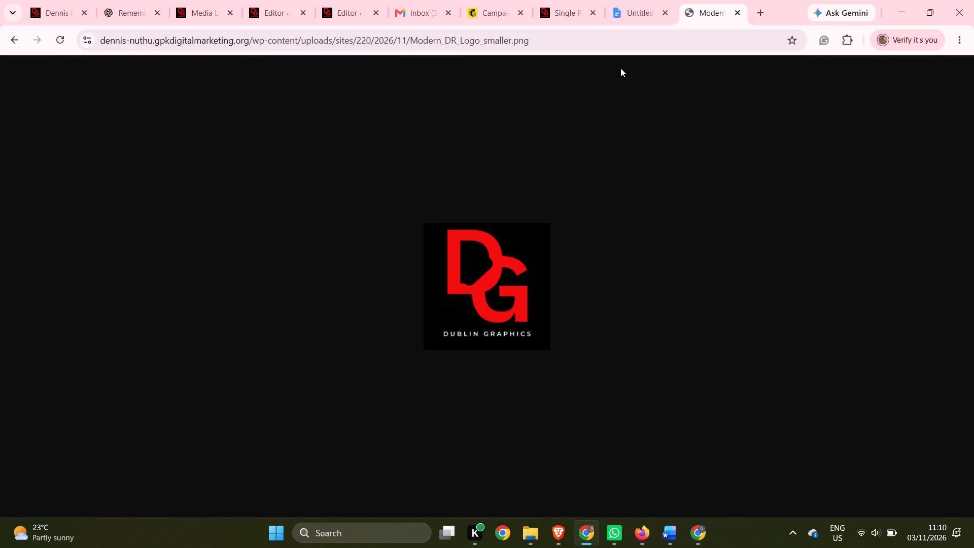
# Link the logo at the top of the Mailchimp email to the copied Modern_DR_Logo_smaller.png URL, preview the link and return.
pyautogui.click(629, 0)
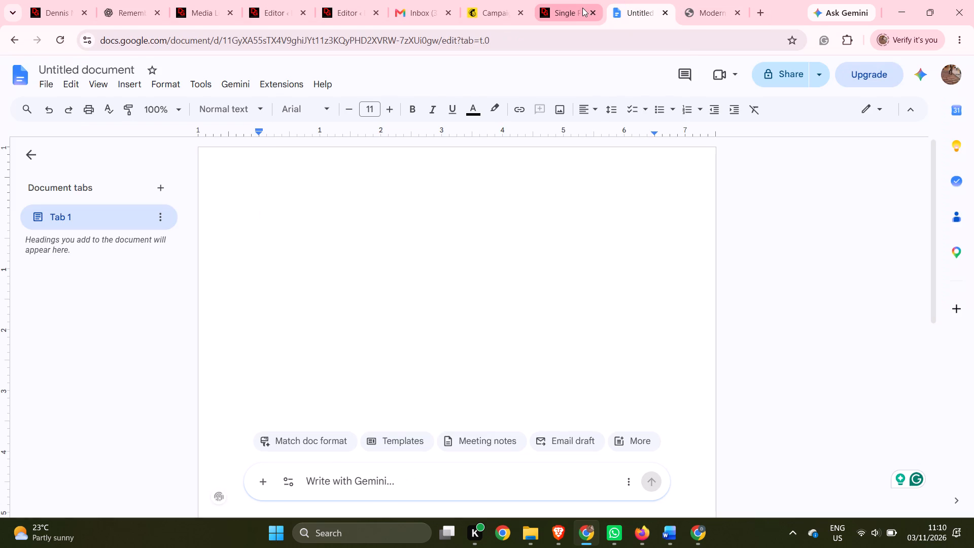
pyautogui.click(561, 11)
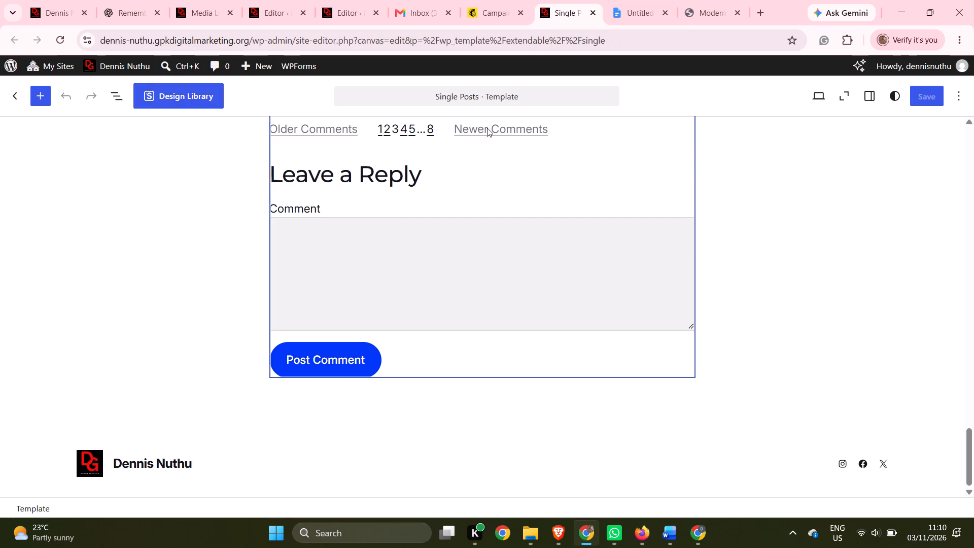
pyautogui.click(482, 9)
pyautogui.click(500, 205)
pyautogui.click(595, 262)
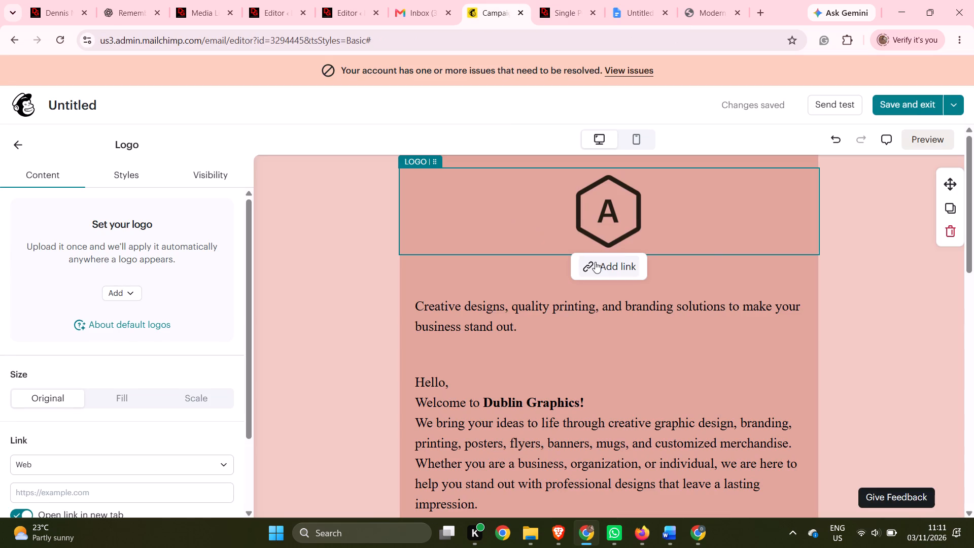
pyautogui.click(551, 340)
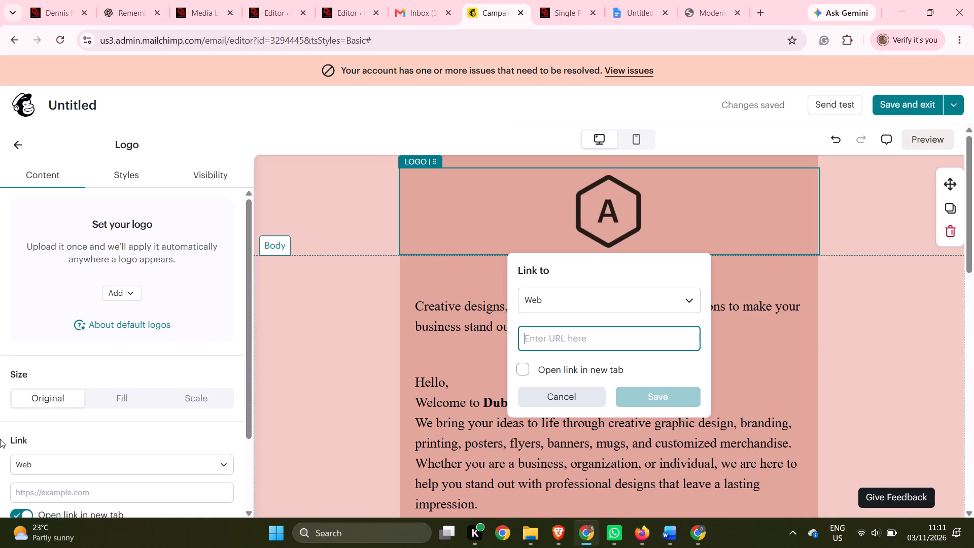
pyautogui.hotkey('ctrl', 'v')
pyautogui.press('Return')
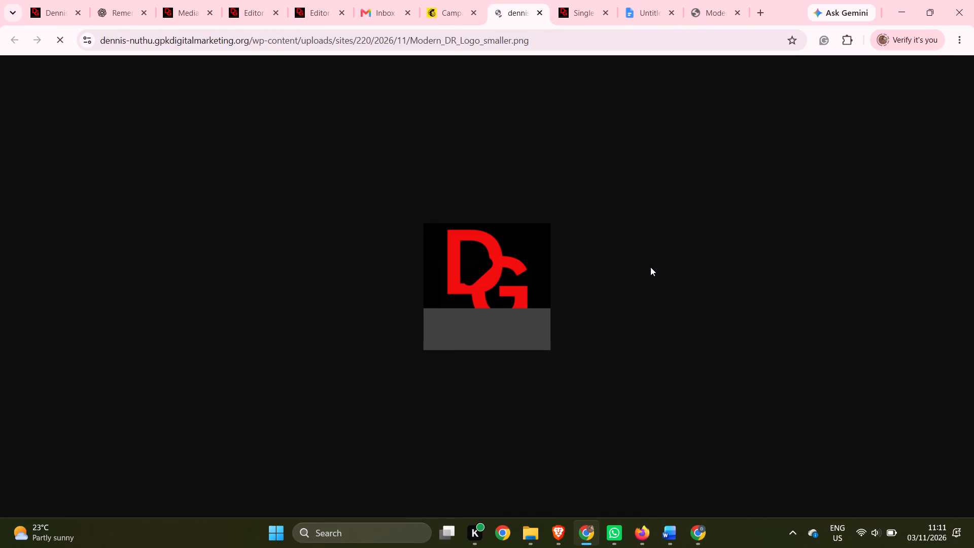
pyautogui.click(443, 12)
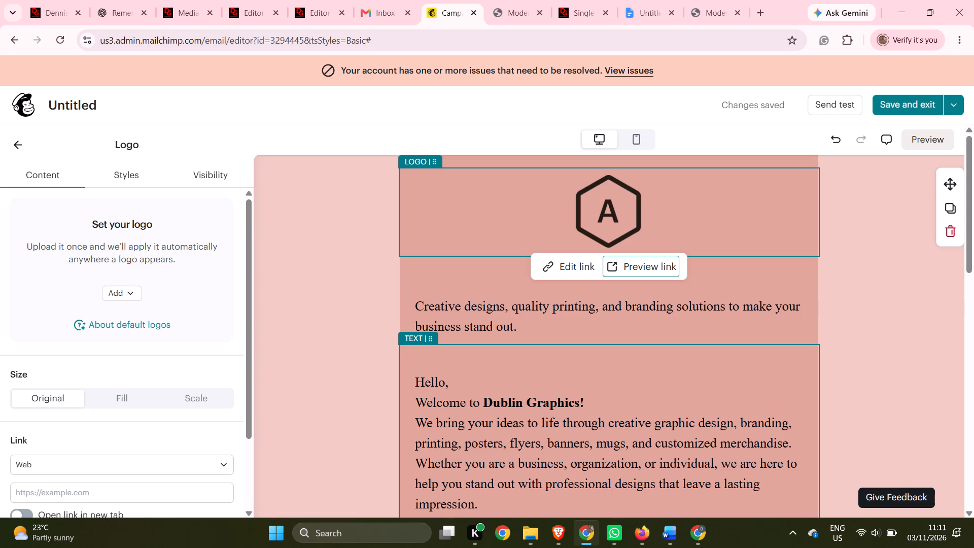
# Look through the email down to its footer and check the VISIT US button's link settings.
pyautogui.click(888, 324)
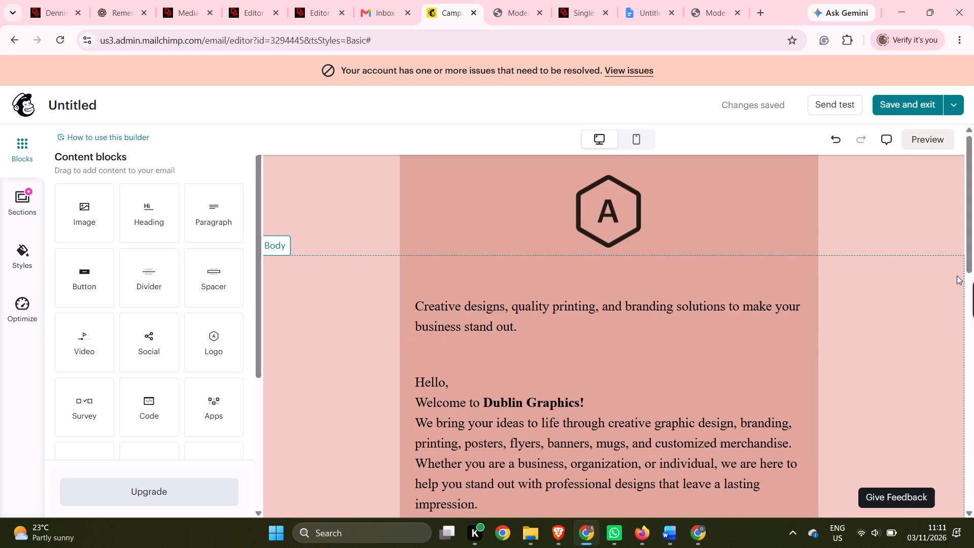
pyautogui.click(918, 290)
pyautogui.scroll(-2, 665, 336)
pyautogui.scroll(2, 665, 336)
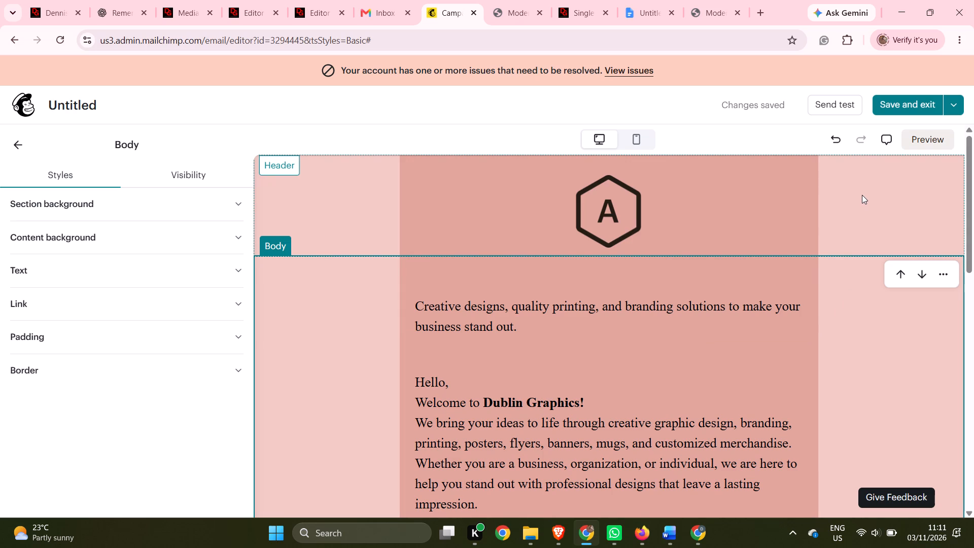
pyautogui.scroll(-9, 762, 325)
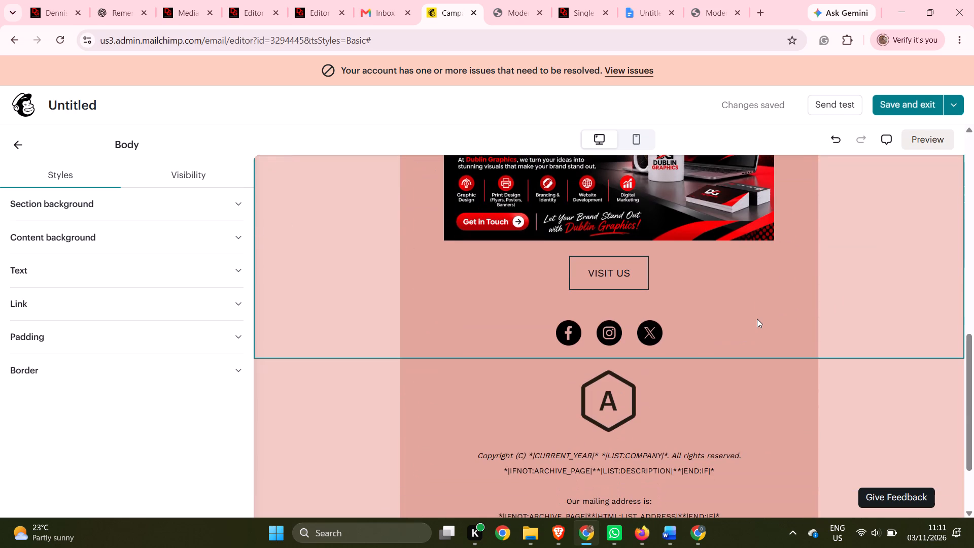
pyautogui.click(610, 278)
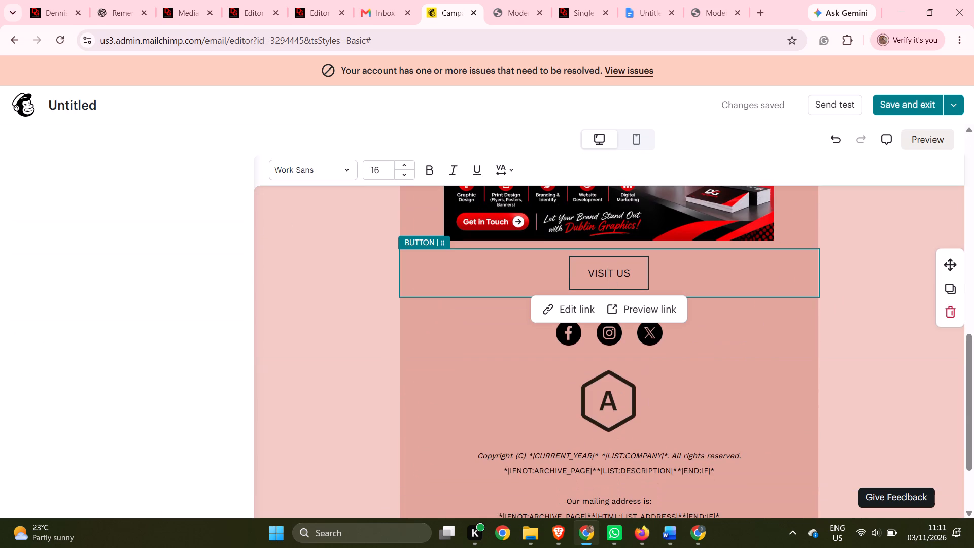
pyautogui.click(746, 271)
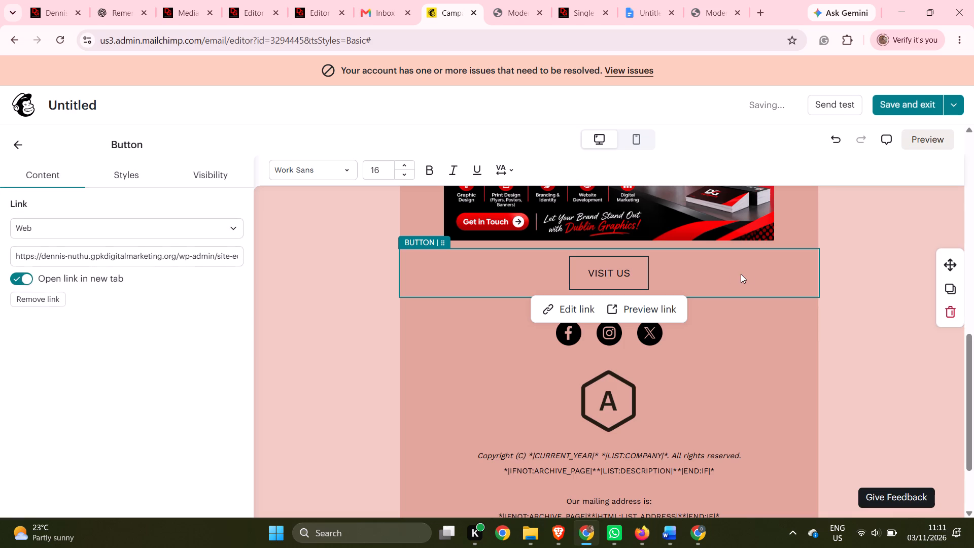
# Delete the social block with the Facebook, Instagram and X links below the VISIT US button.
pyautogui.click(656, 345)
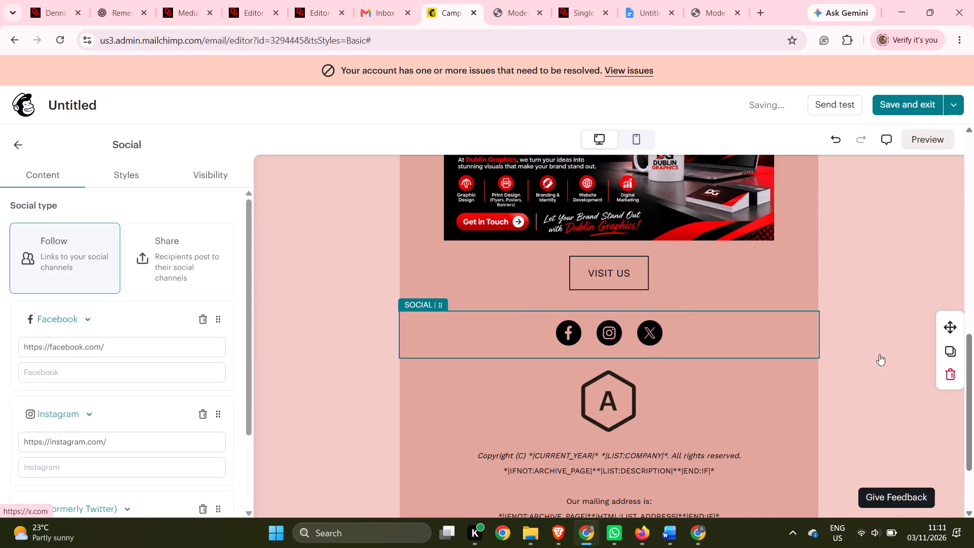
pyautogui.click(949, 376)
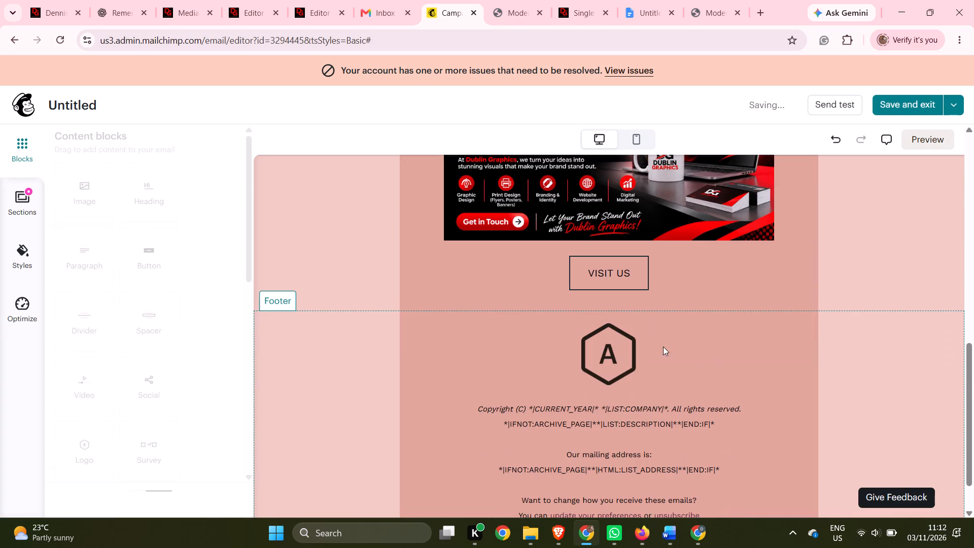
# Link the placeholder logo in the email's footer to the copied Modern_DR_Logo_smaller.png web URL and save the link.
pyautogui.click(602, 347)
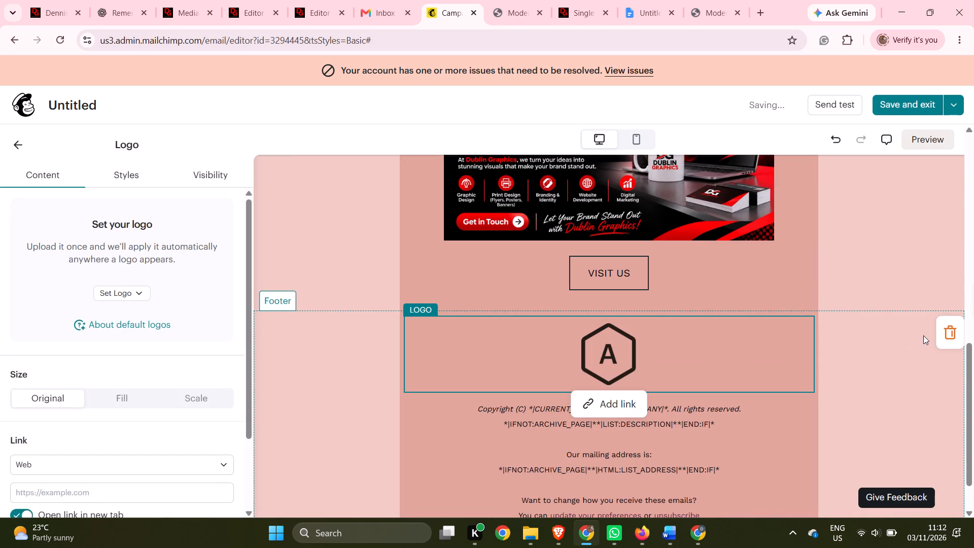
pyautogui.click(616, 397)
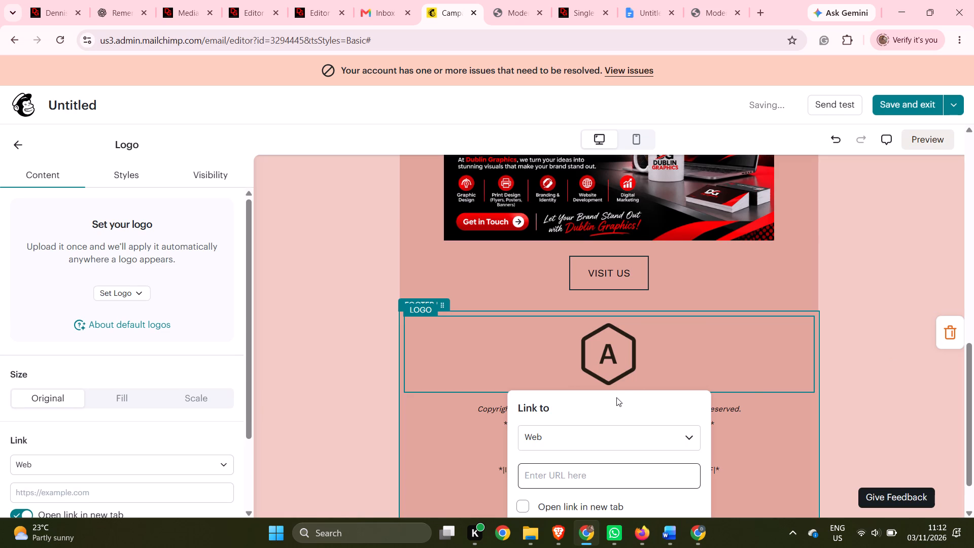
pyautogui.click(577, 478)
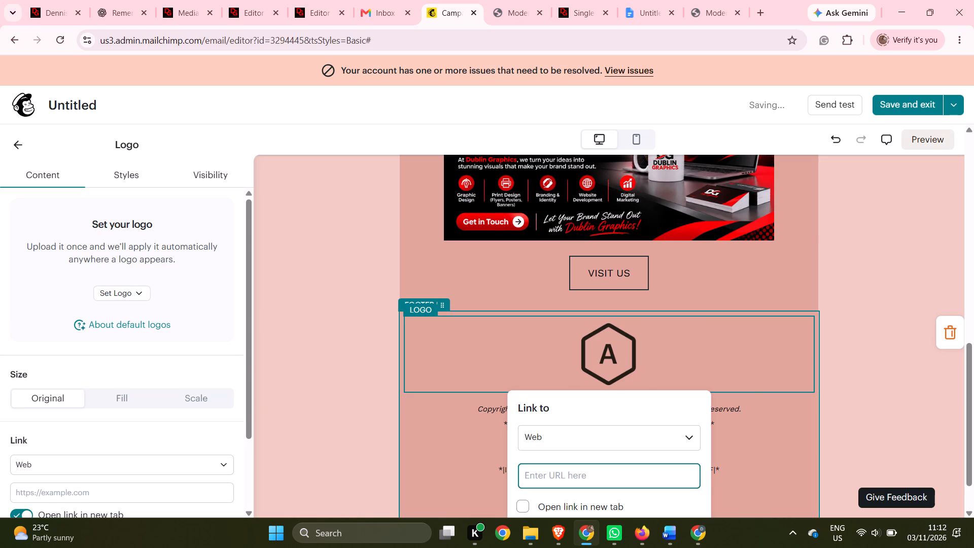
pyautogui.hotkey('ctrl', 'v')
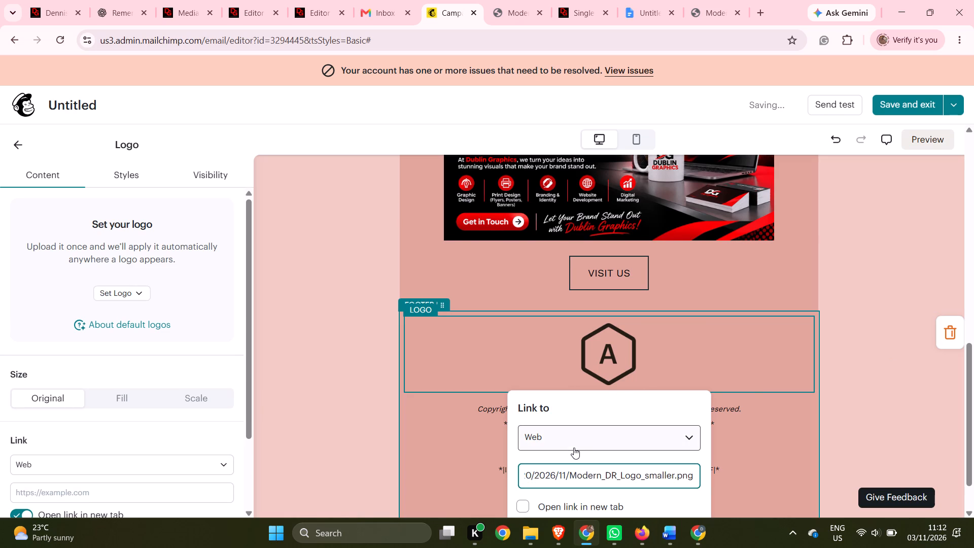
pyautogui.scroll(-2, 572, 443)
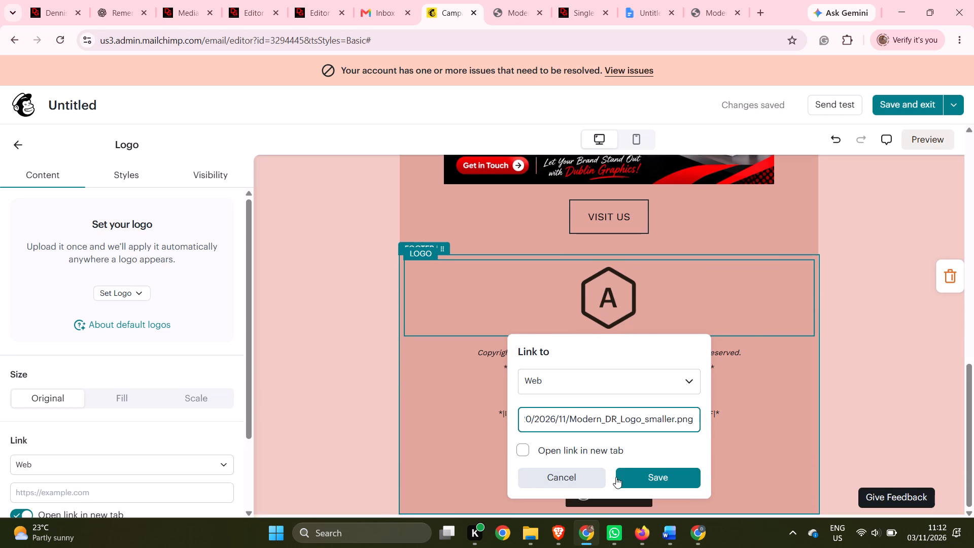
pyautogui.click(642, 478)
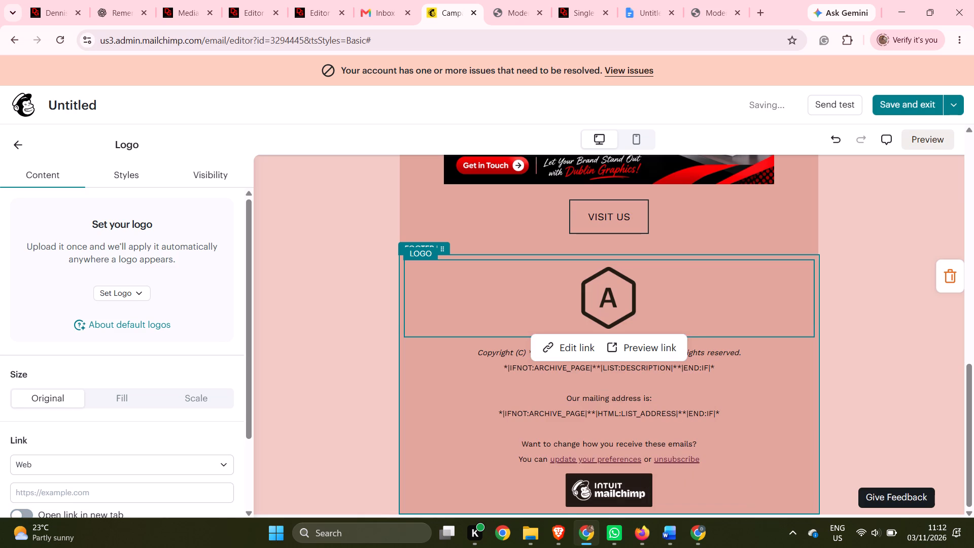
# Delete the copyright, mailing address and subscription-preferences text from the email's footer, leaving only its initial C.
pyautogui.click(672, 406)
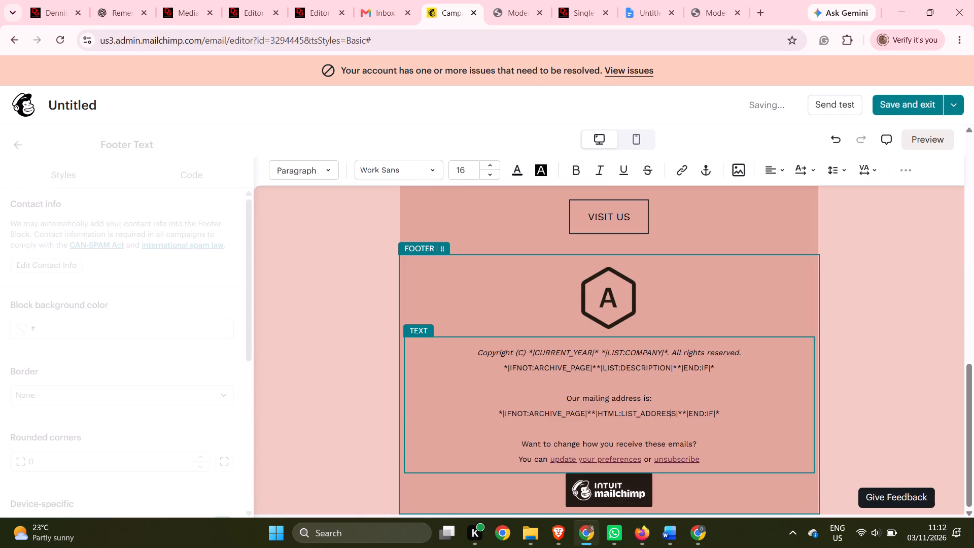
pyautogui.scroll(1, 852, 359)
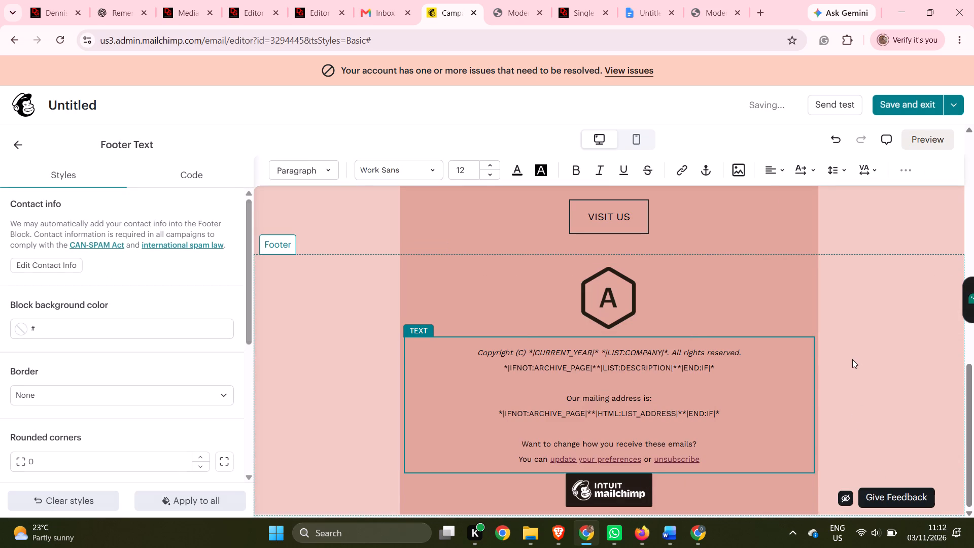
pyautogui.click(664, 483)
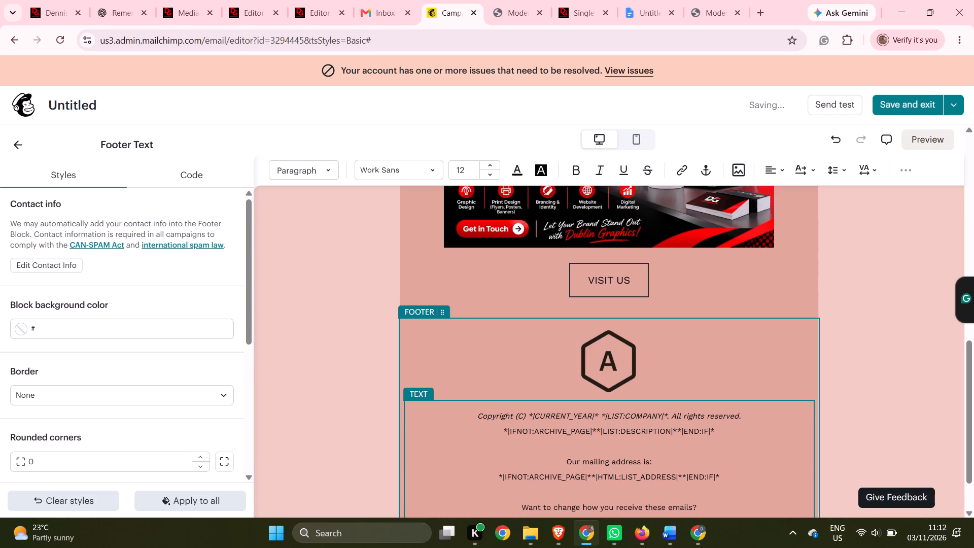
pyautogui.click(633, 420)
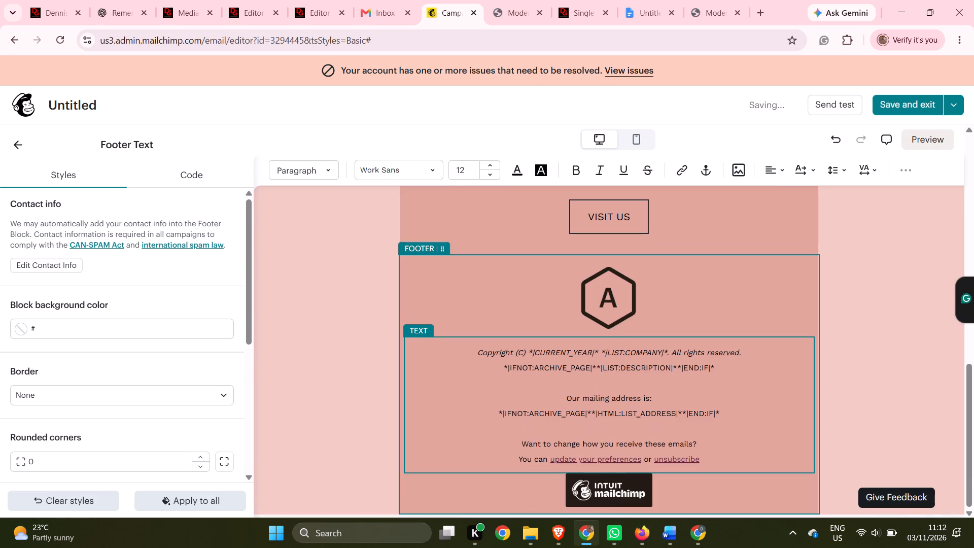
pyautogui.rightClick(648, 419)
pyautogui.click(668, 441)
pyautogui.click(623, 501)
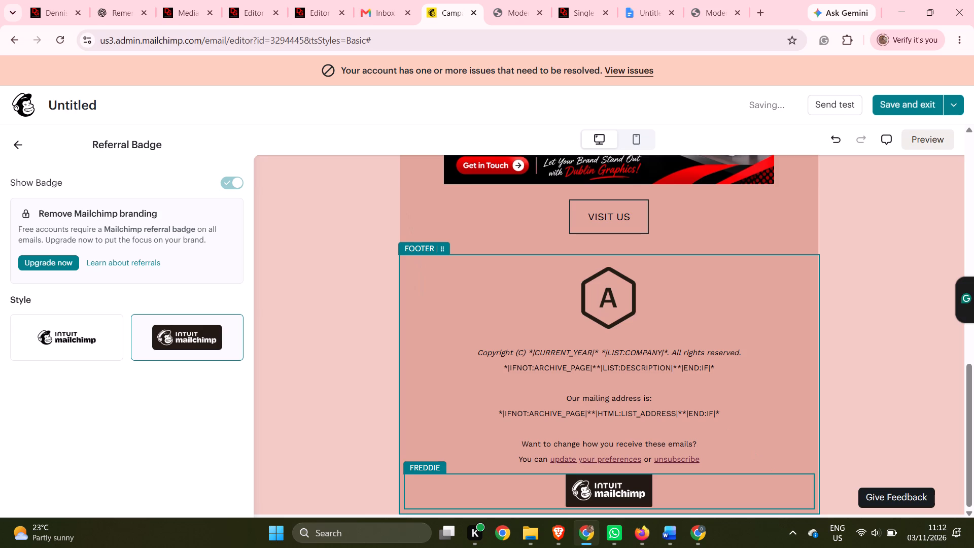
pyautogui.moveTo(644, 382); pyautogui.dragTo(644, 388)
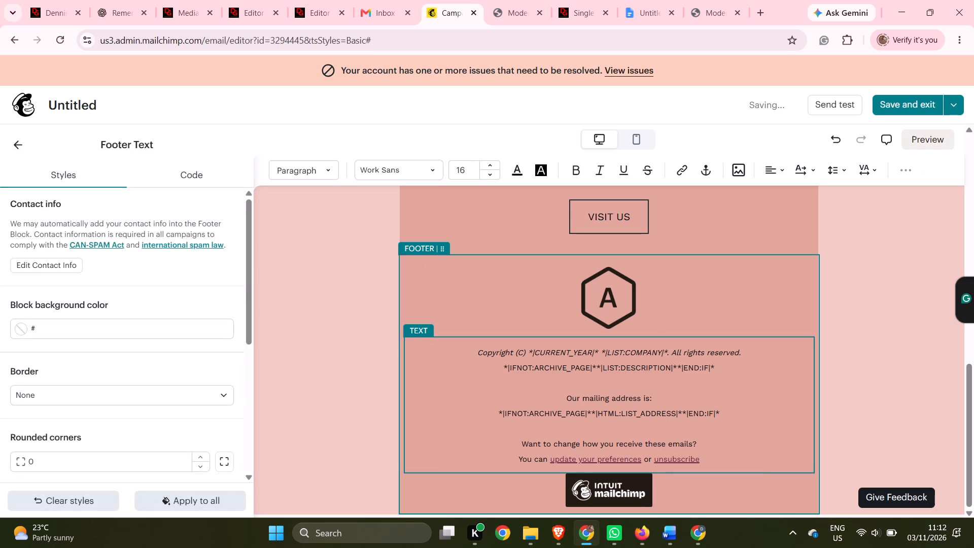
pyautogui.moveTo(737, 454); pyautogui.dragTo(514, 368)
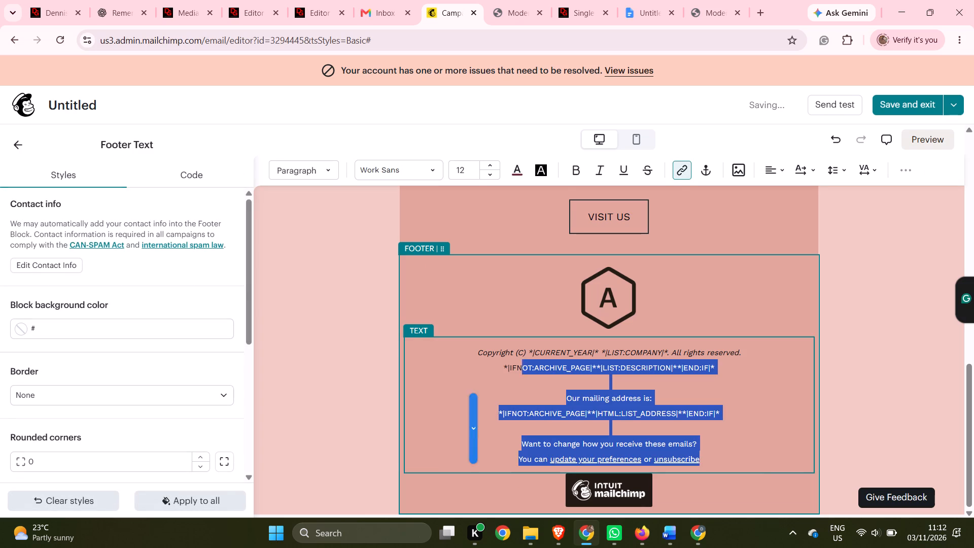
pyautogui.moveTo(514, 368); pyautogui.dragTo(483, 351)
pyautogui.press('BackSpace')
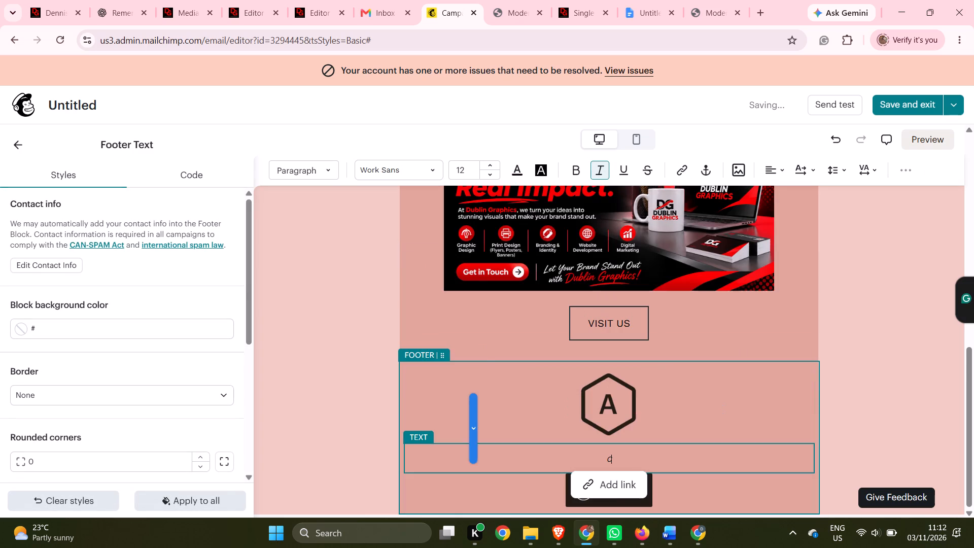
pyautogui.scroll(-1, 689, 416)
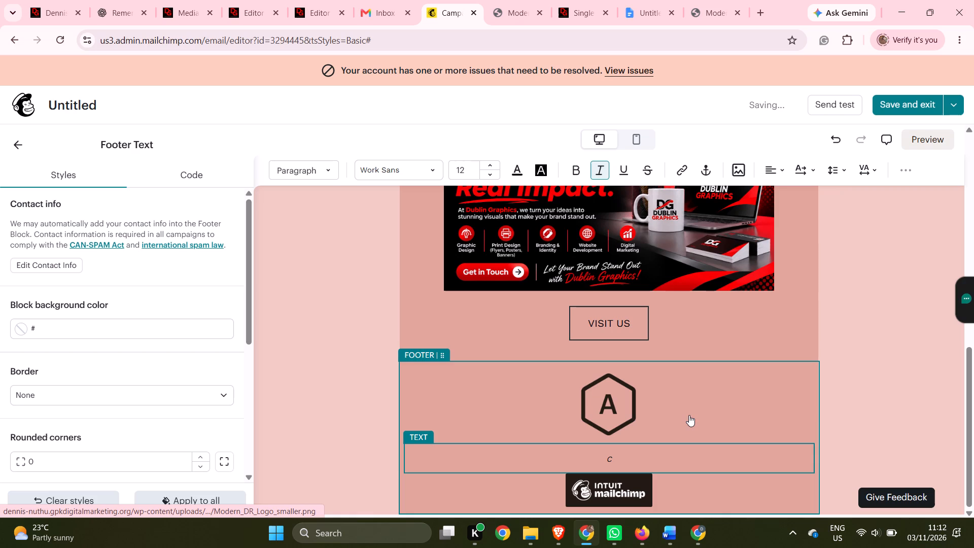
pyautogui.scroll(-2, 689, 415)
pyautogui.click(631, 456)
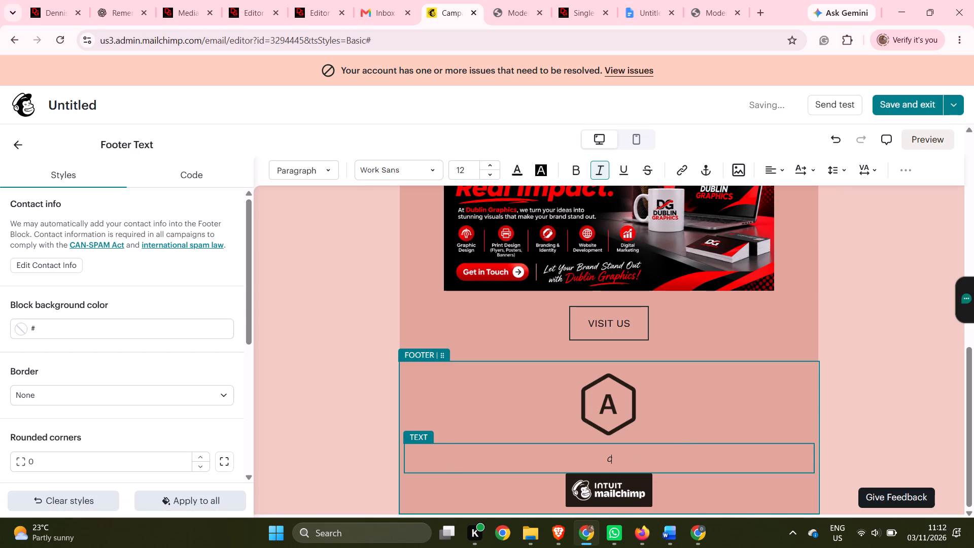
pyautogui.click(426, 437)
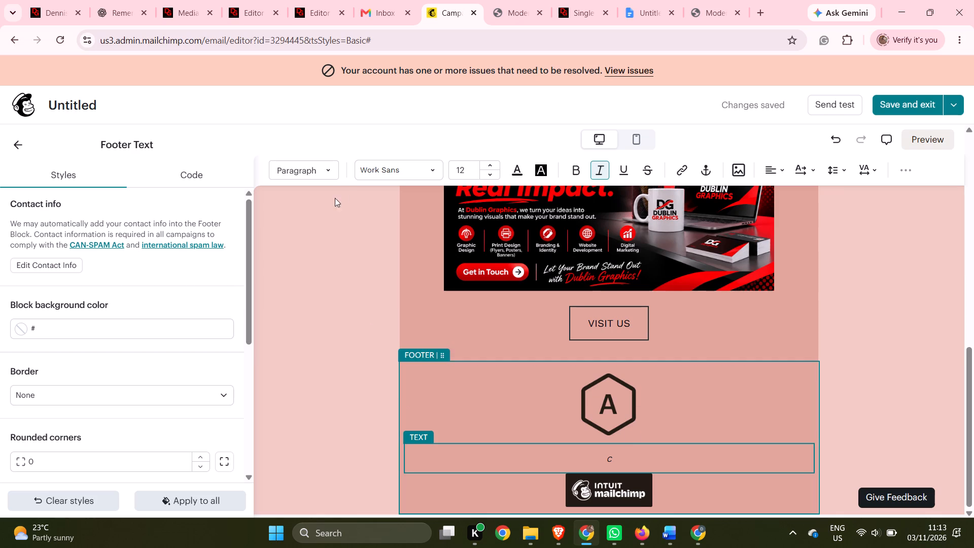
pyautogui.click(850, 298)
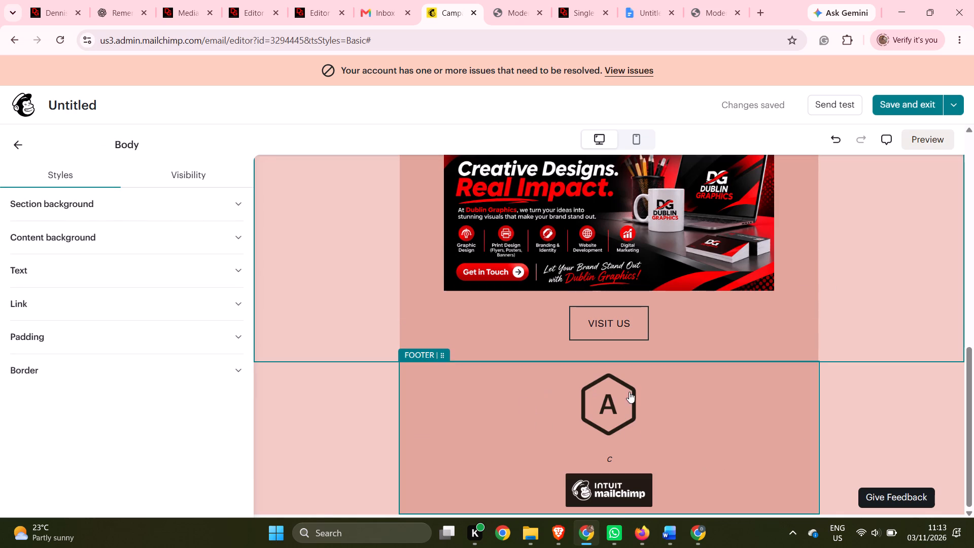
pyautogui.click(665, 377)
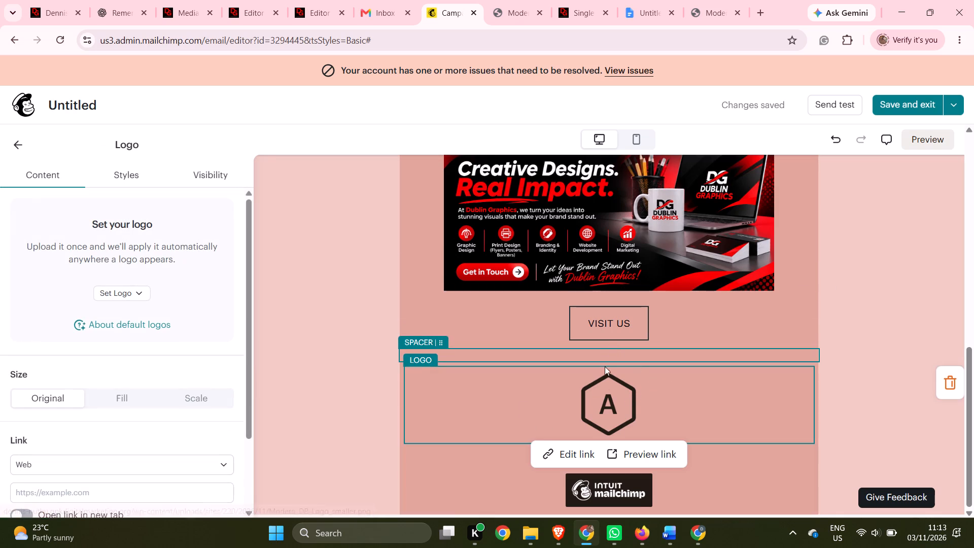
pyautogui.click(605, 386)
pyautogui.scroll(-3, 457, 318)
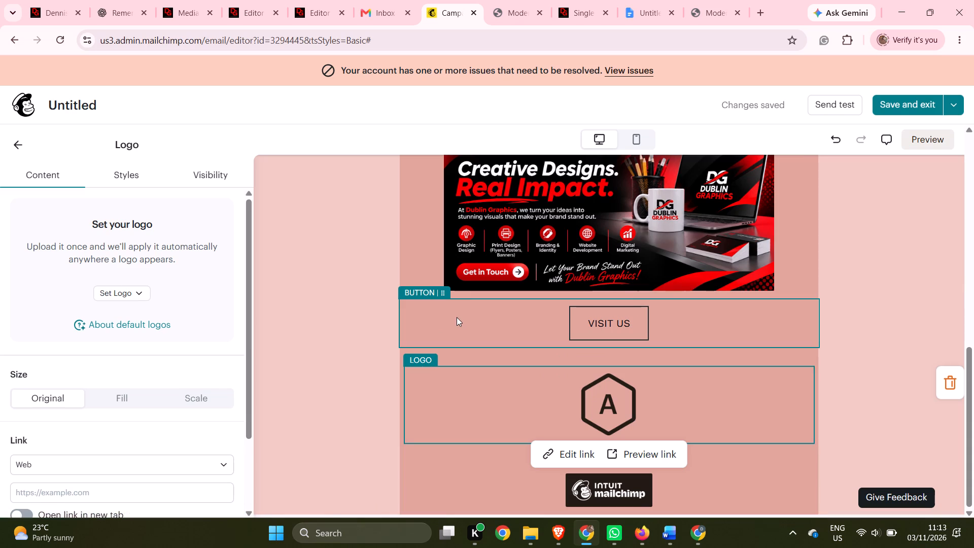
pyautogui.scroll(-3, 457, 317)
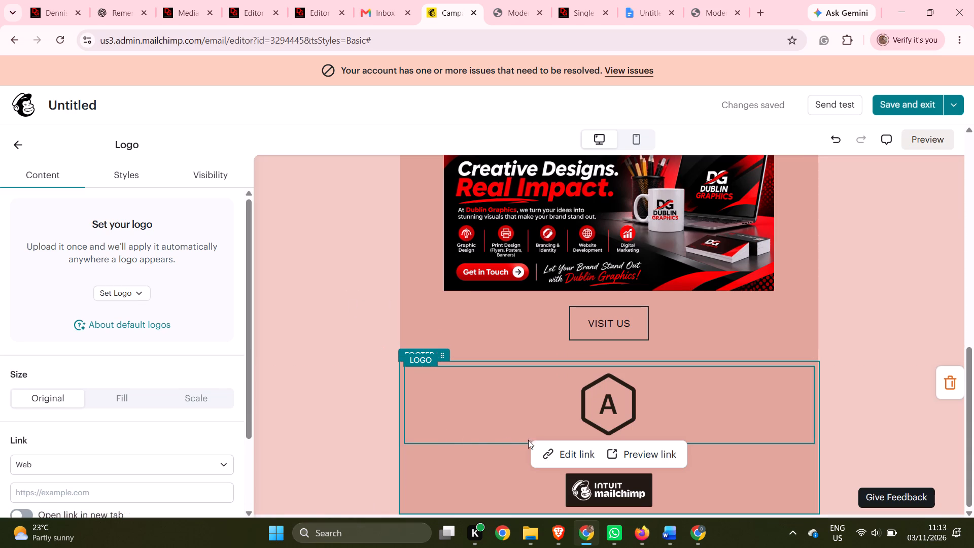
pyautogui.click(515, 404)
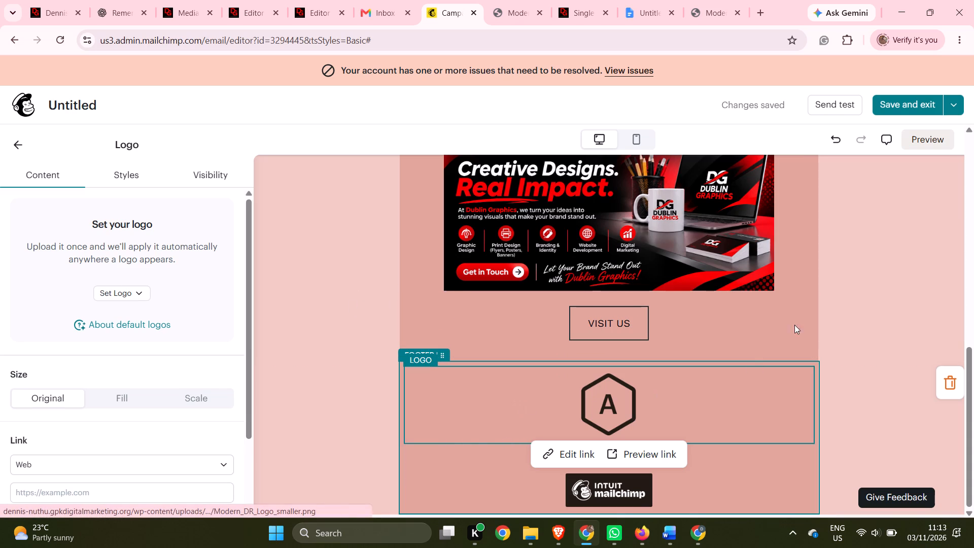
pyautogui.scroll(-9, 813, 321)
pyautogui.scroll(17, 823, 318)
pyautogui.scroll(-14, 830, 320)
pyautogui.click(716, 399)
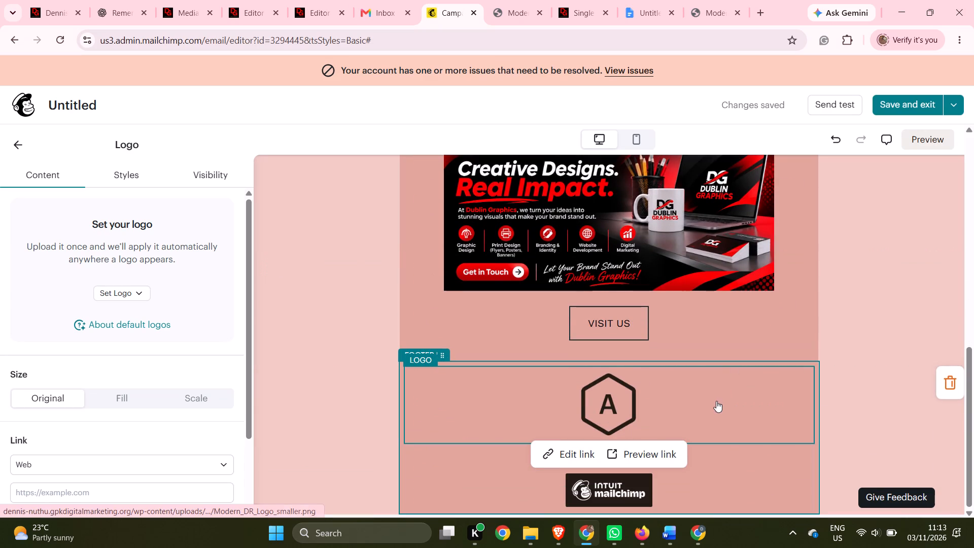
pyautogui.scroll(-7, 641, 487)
# Remove the entire footer block with the placeholder logo and Mailchimp badge below the VISIT US button.
pyautogui.click(654, 471)
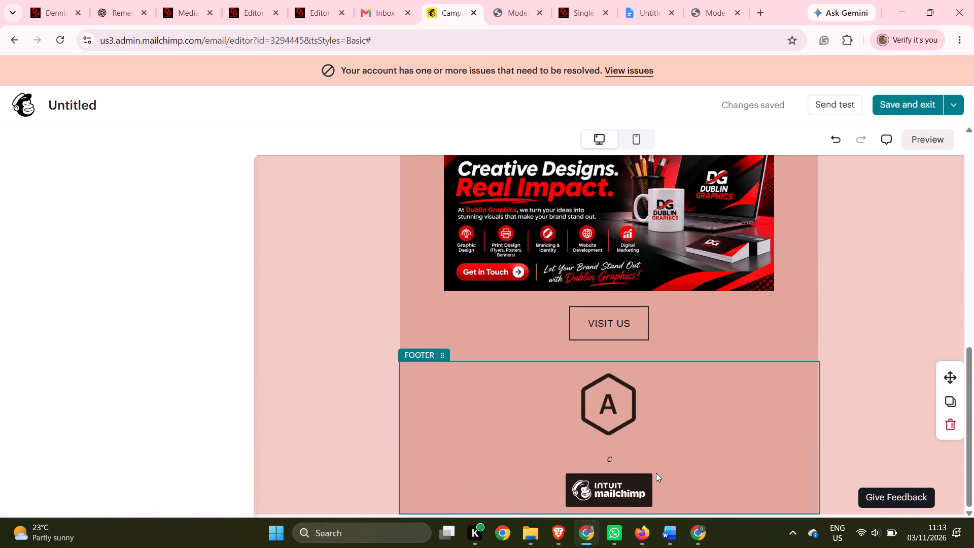
pyautogui.scroll(-2, 674, 425)
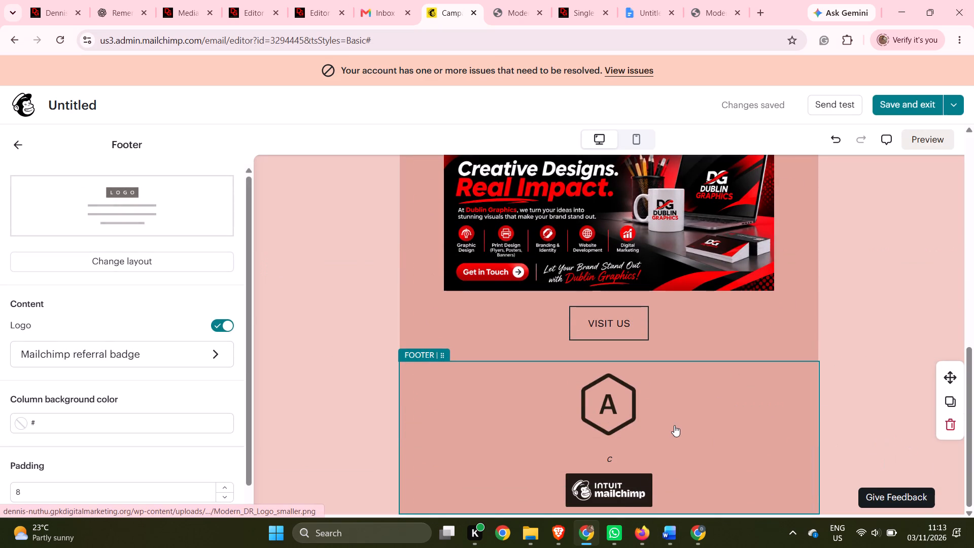
pyautogui.scroll(-5, 674, 425)
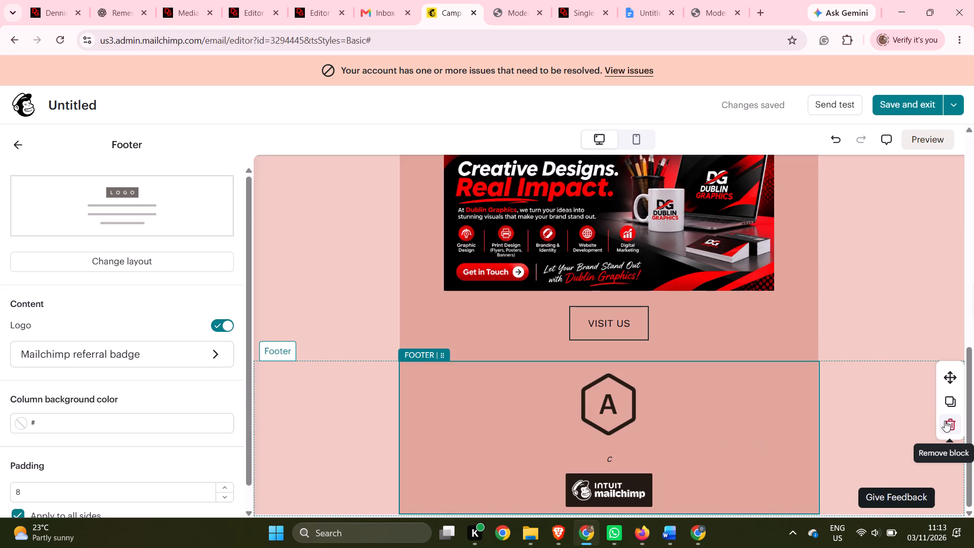
pyautogui.click(945, 421)
# Look through the whole email, checking the logo, welcome text, banner, VISIT US button and the emptied footer section.
pyautogui.scroll(-3, 734, 368)
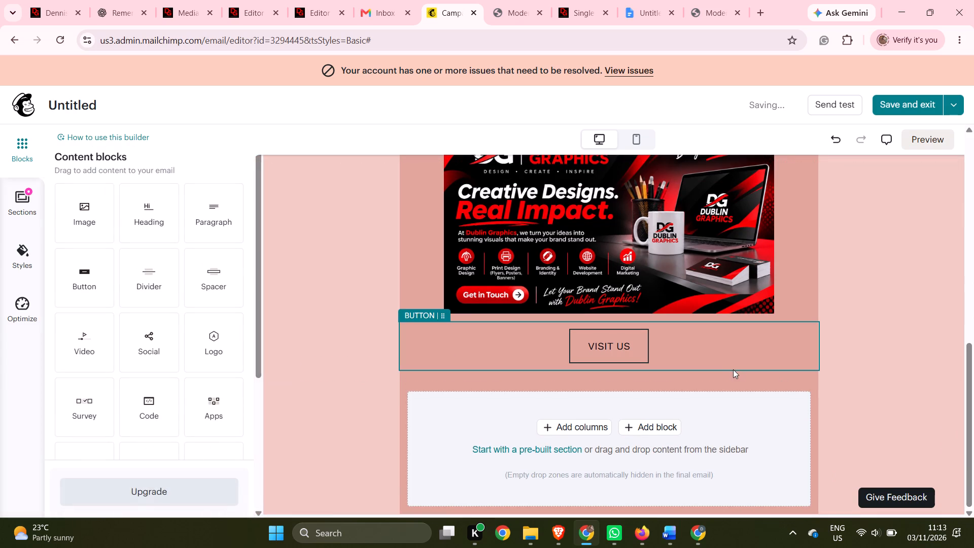
pyautogui.scroll(1, 733, 369)
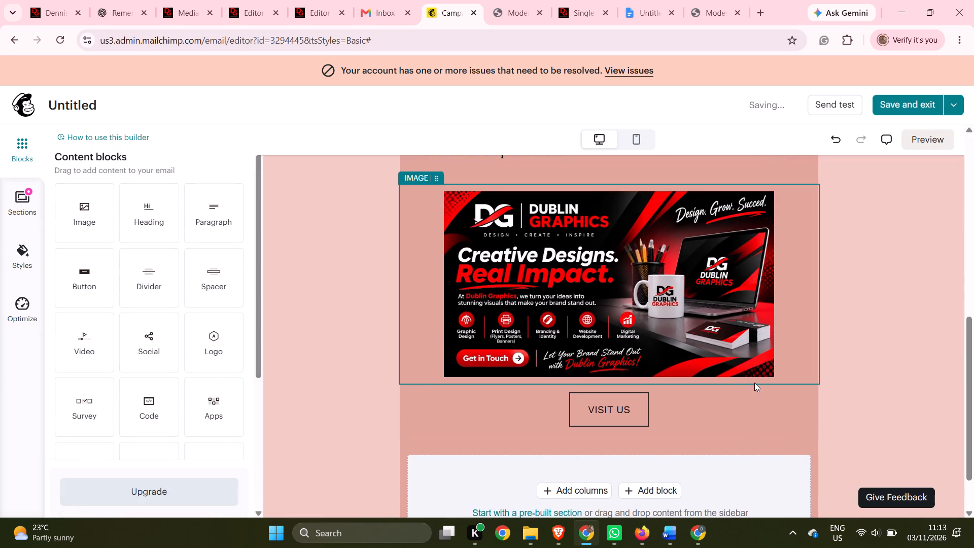
pyautogui.click(770, 409)
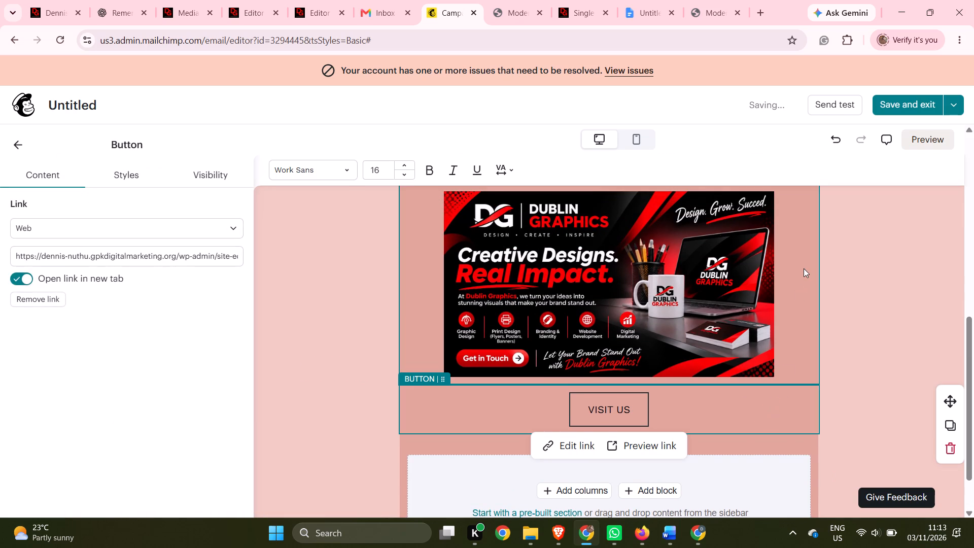
pyautogui.scroll(12, 785, 277)
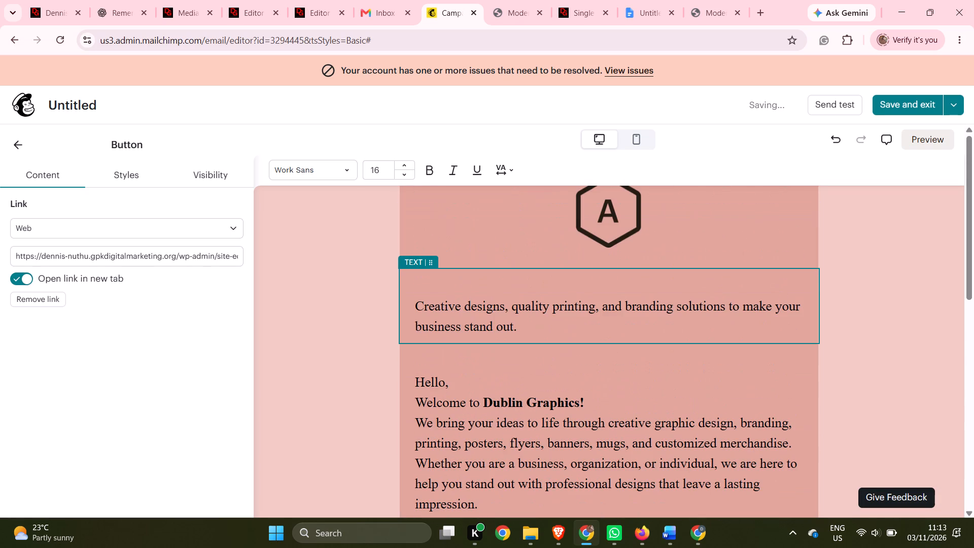
pyautogui.click(774, 279)
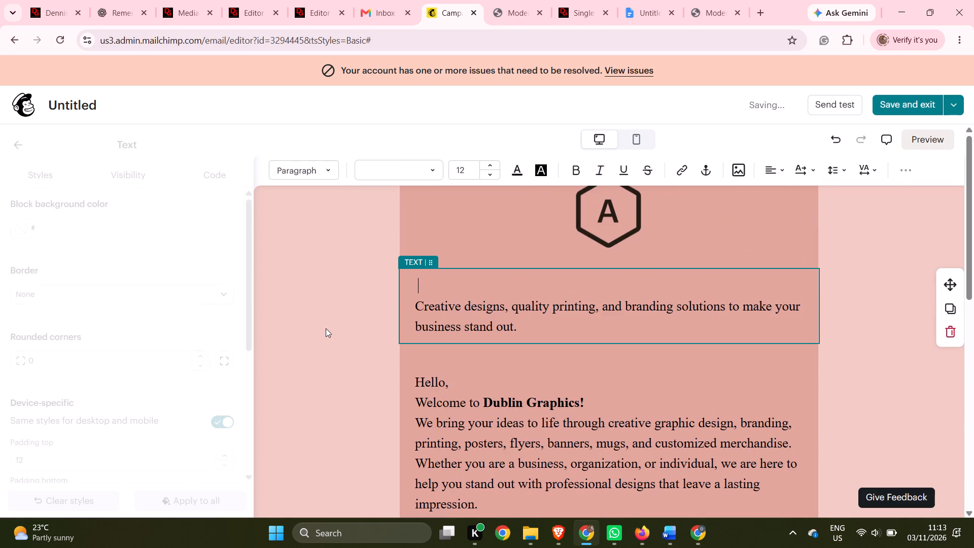
pyautogui.click(326, 328)
pyautogui.scroll(-3, 510, 375)
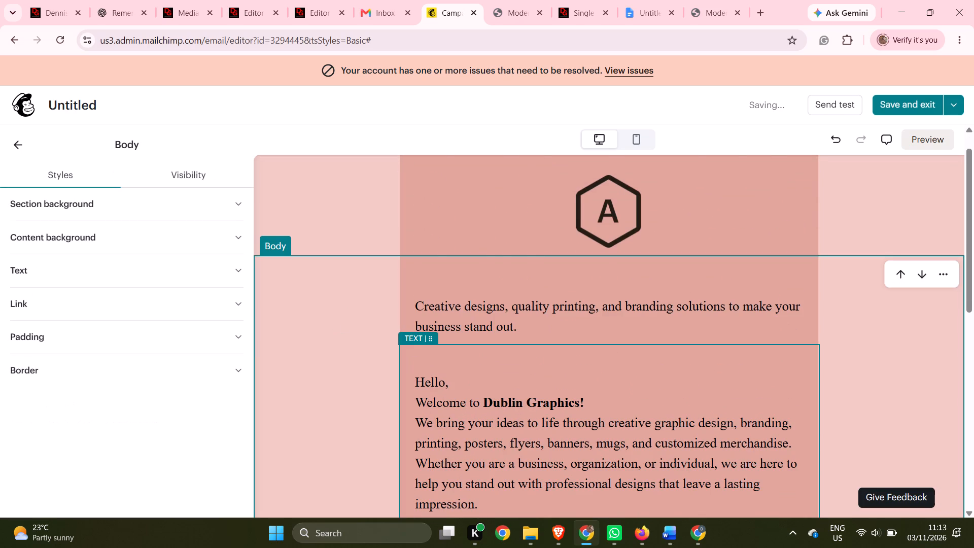
pyautogui.scroll(-6, 515, 377)
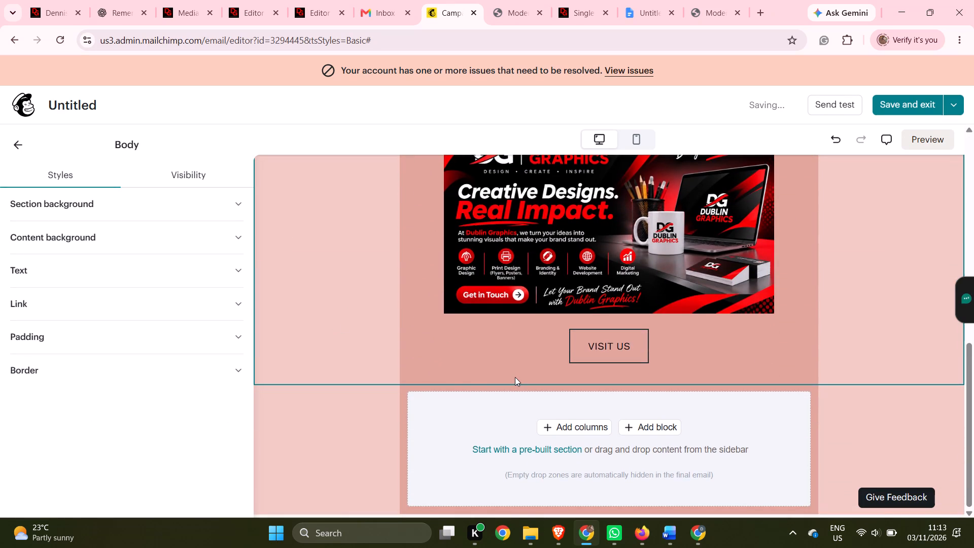
pyautogui.scroll(8, 515, 377)
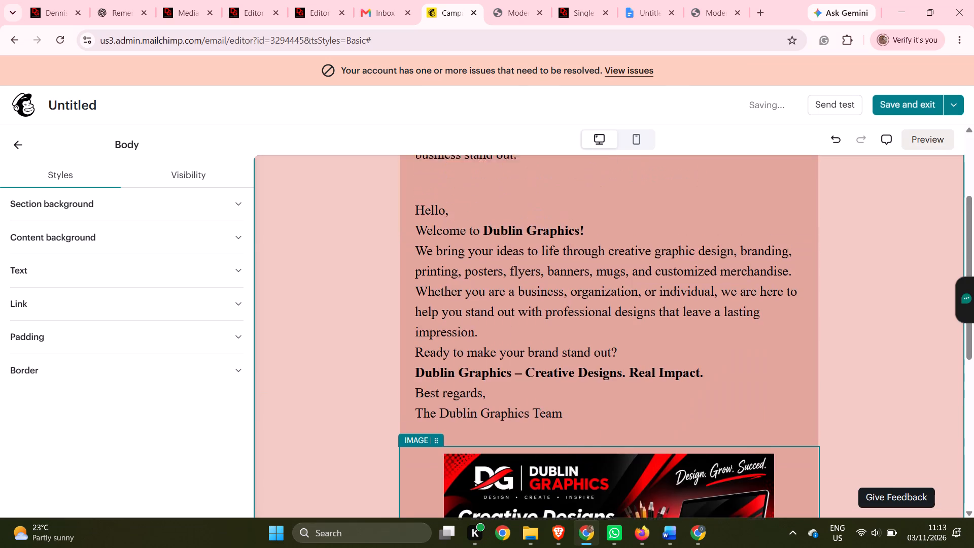
pyautogui.scroll(1, 499, 367)
pyautogui.scroll(4, 547, 355)
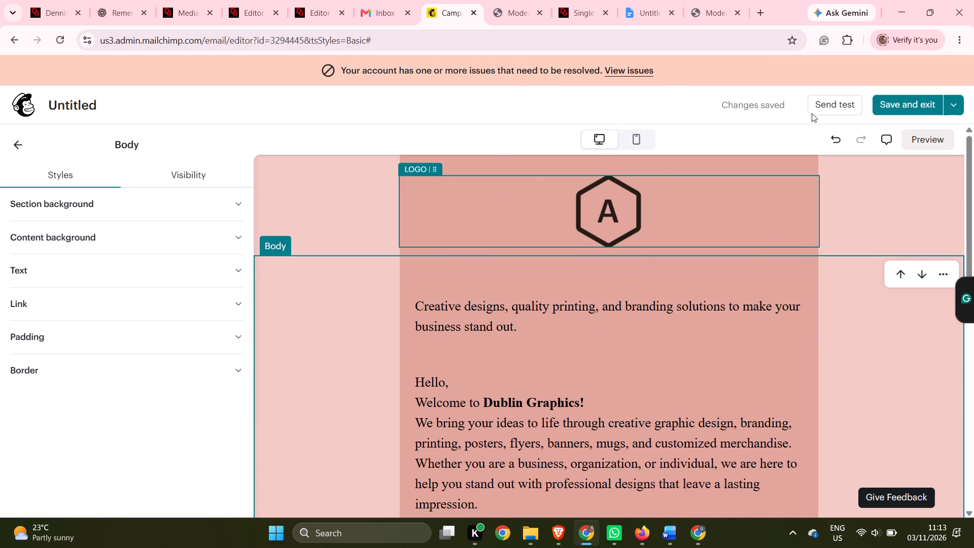
# Save the email design and exit the editor to the campaign's setup page.
pyautogui.click(956, 107)
pyautogui.click(915, 108)
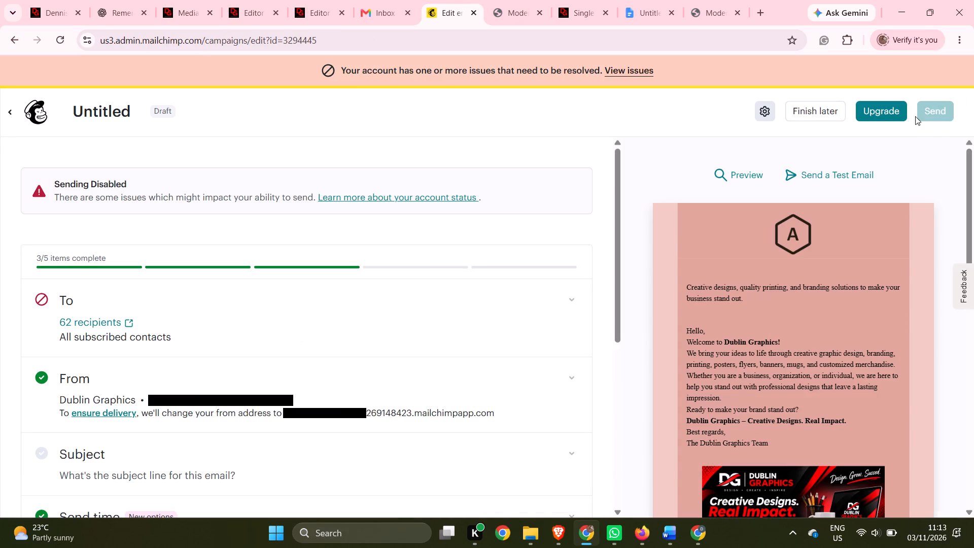
# Examine the email preview on the campaign setup page, from the logo down to the VISIT US button and footer.
pyautogui.scroll(-3, 855, 340)
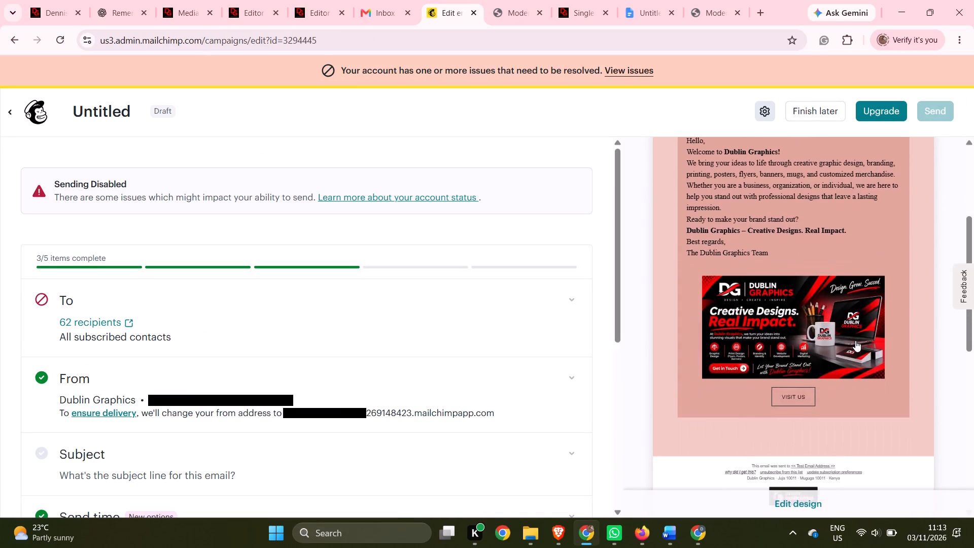
pyautogui.scroll(-2, 855, 340)
pyautogui.scroll(1, 855, 340)
pyautogui.scroll(-1, 855, 340)
pyautogui.scroll(7, 855, 340)
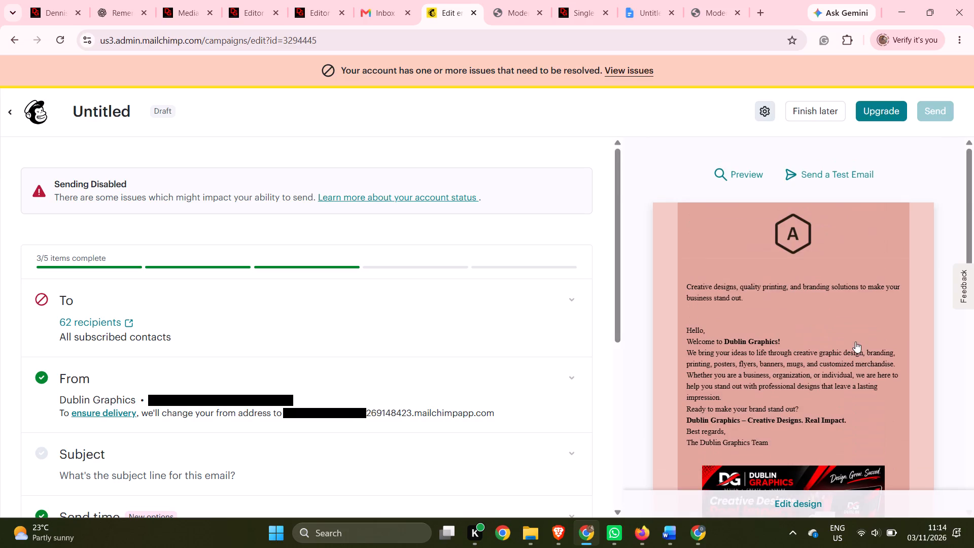
pyautogui.scroll(-5, 855, 341)
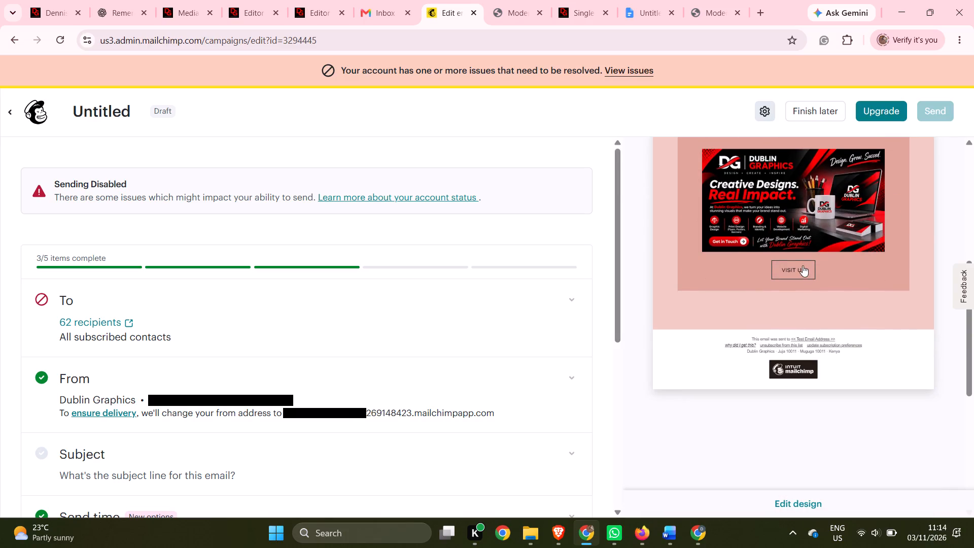
# Reopen the email design, preview the VISIT US button's link in a new tab and return to the Mailchimp editor.
pyautogui.click(803, 265)
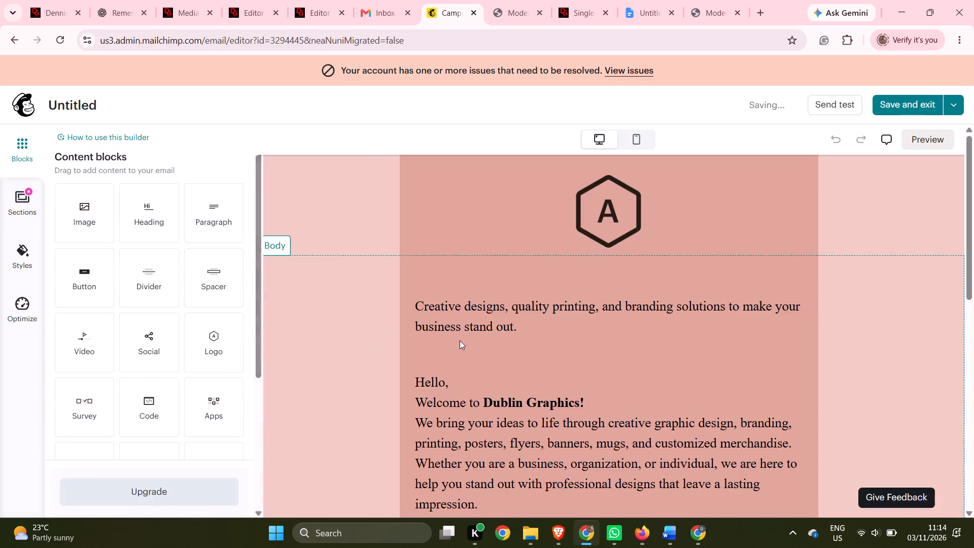
pyautogui.scroll(-12, 493, 296)
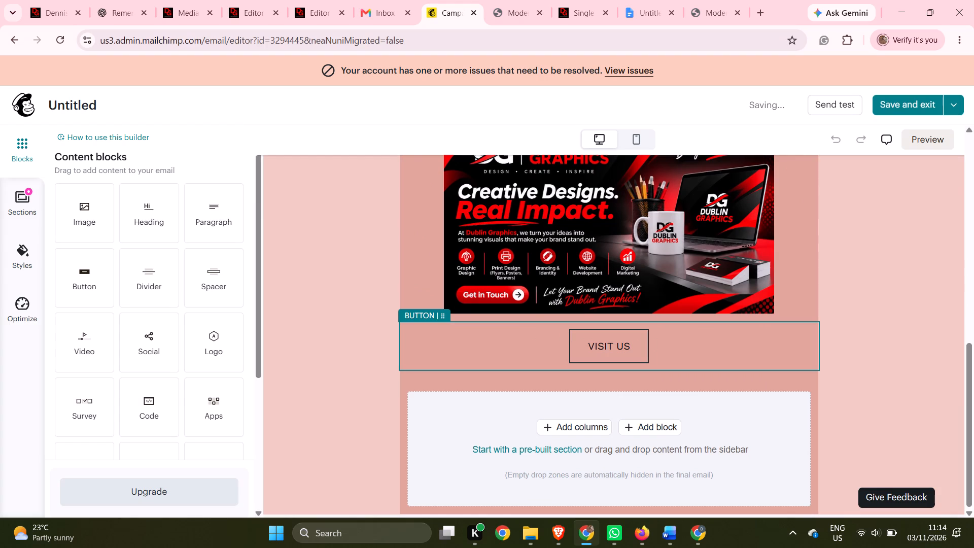
pyautogui.click(623, 343)
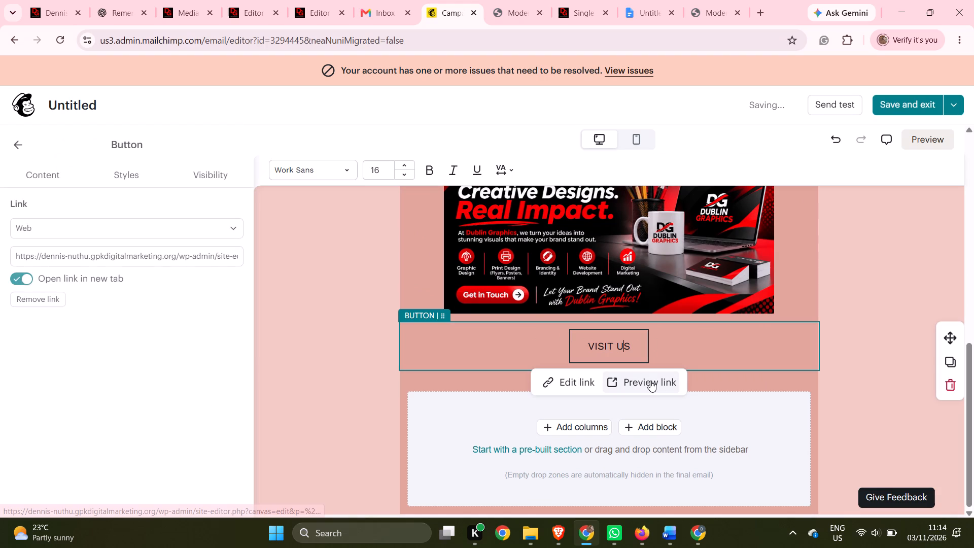
pyautogui.click(650, 381)
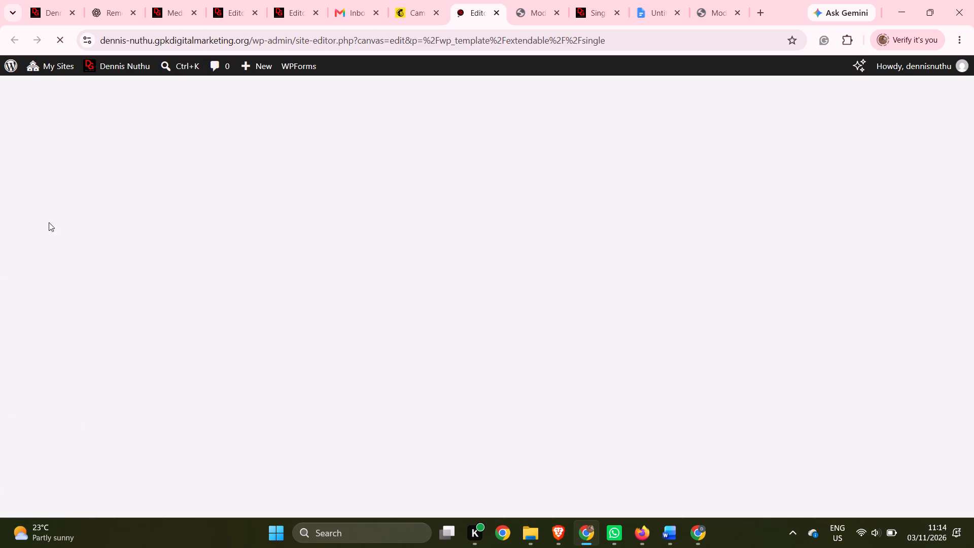
pyautogui.click(399, 6)
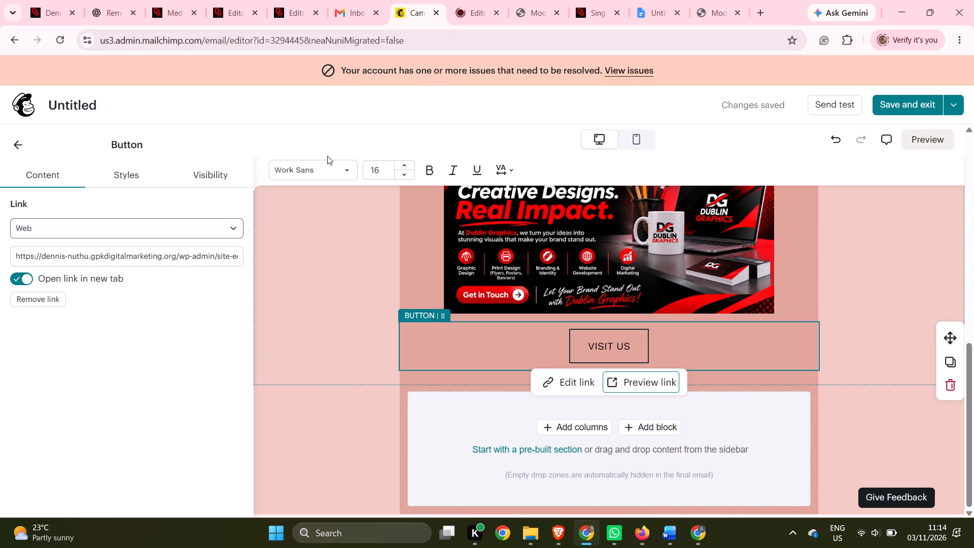
pyautogui.click(413, 9)
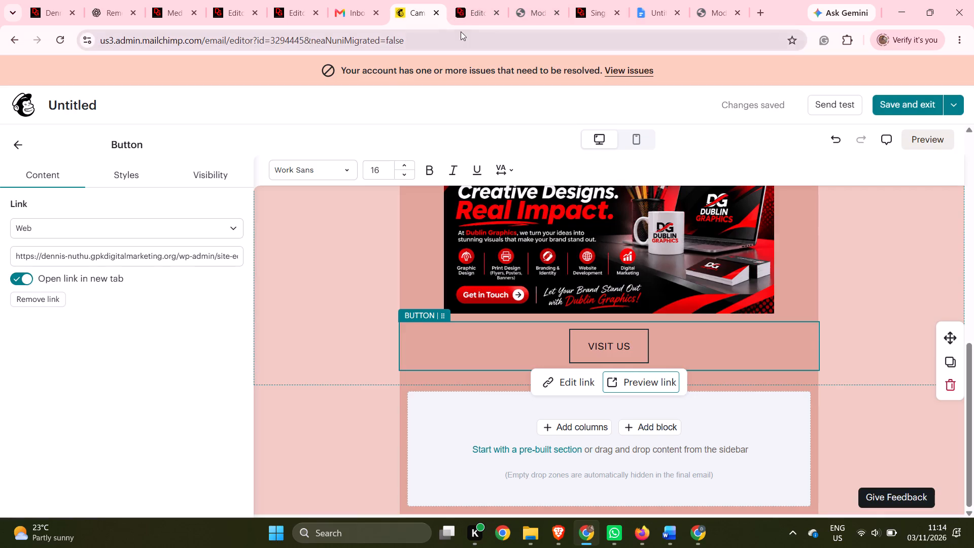
# Save the email design and exit the editor to the campaign's setup page.
pyautogui.scroll(10, 352, 262)
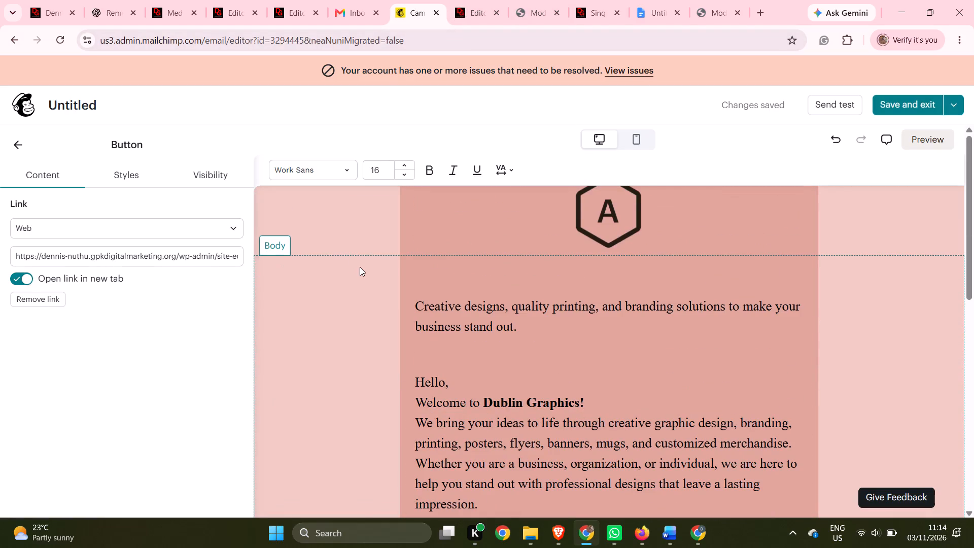
pyautogui.scroll(2, 360, 267)
pyautogui.click(911, 105)
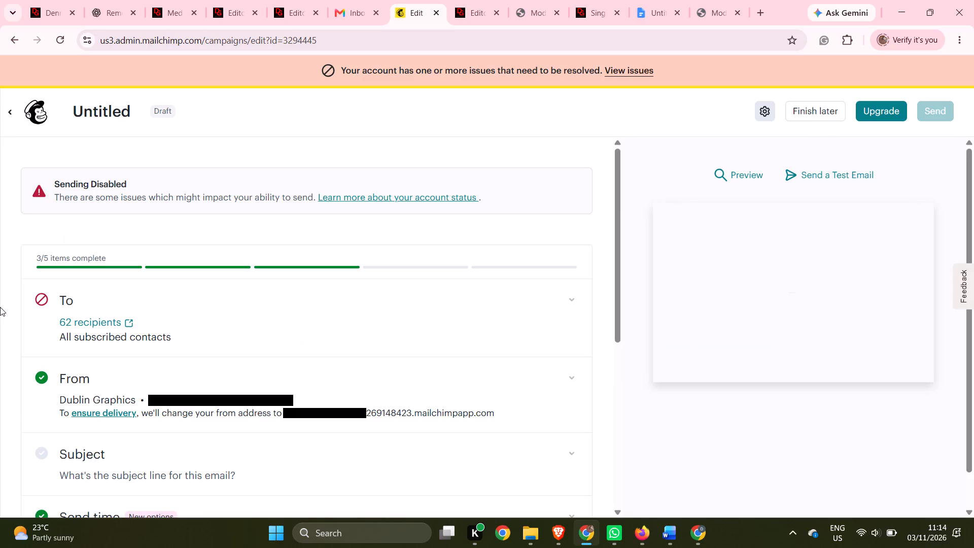
pyautogui.scroll(4, 14, 337)
pyautogui.scroll(-4, 15, 337)
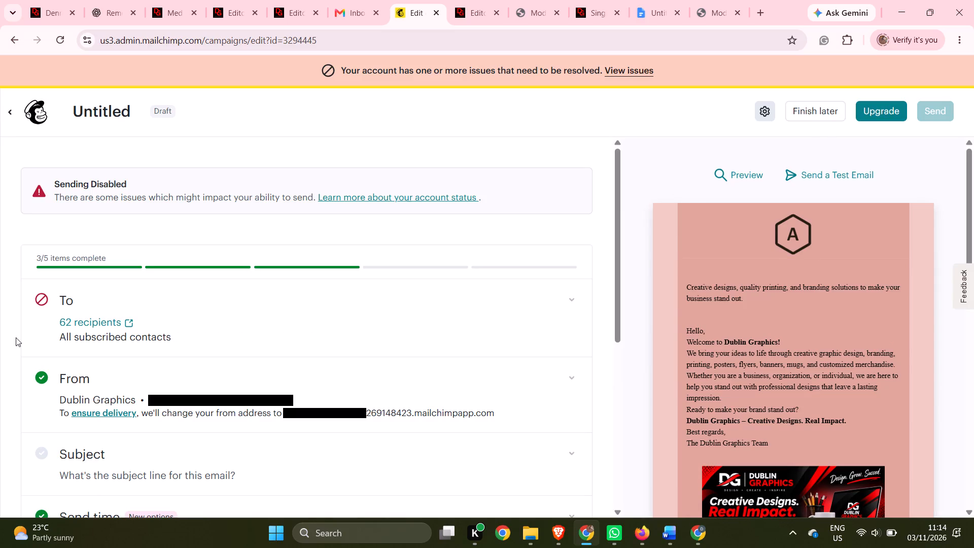
pyautogui.scroll(8, 16, 337)
# Return to the email editor and delete the intro sentence "Creative designs, quality printing..." below the logo.
pyautogui.click(13, 38)
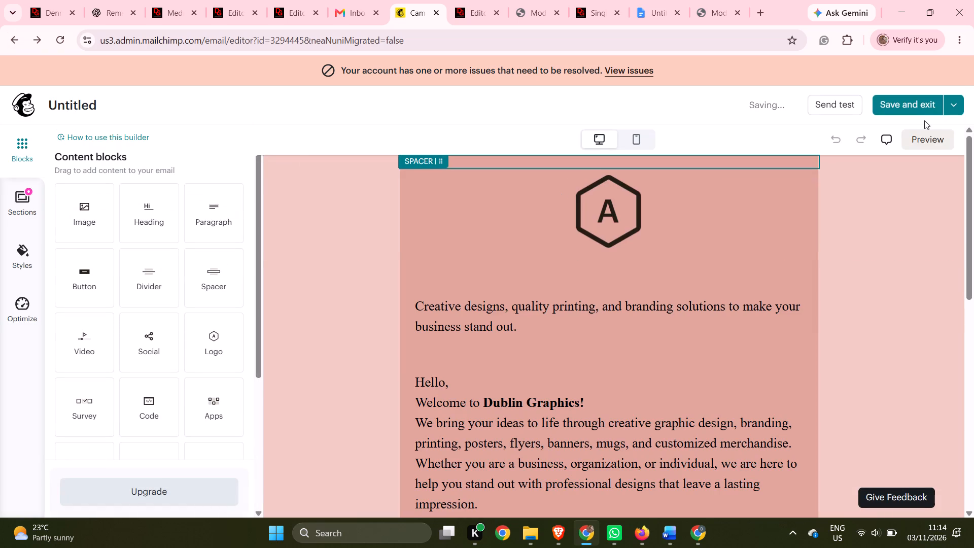
pyautogui.scroll(2, 635, 404)
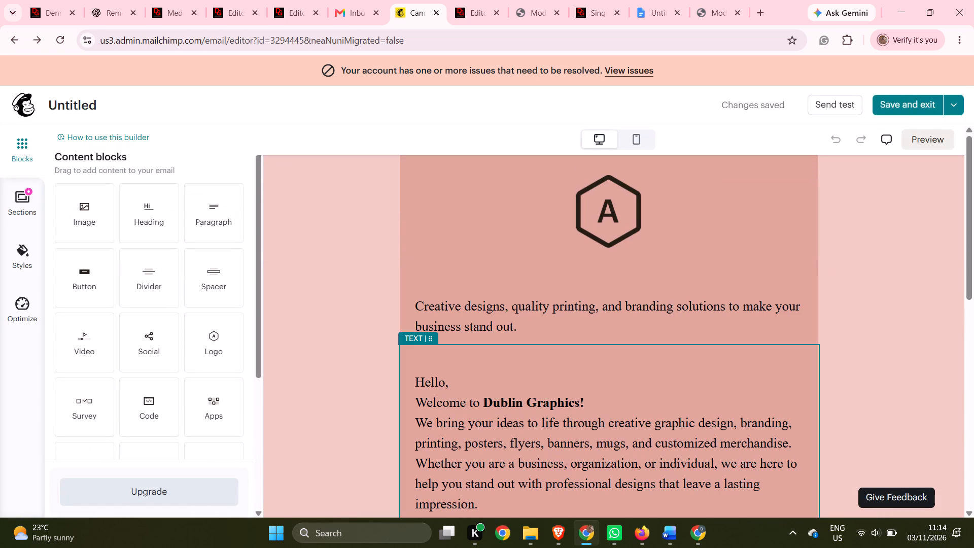
pyautogui.scroll(1, 633, 399)
pyautogui.click(577, 319)
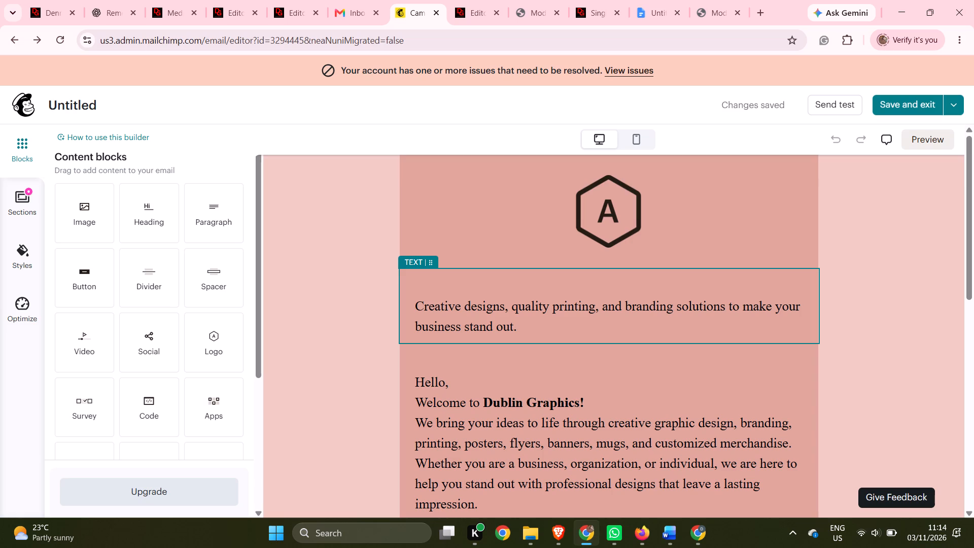
pyautogui.moveTo(559, 325); pyautogui.dragTo(408, 302)
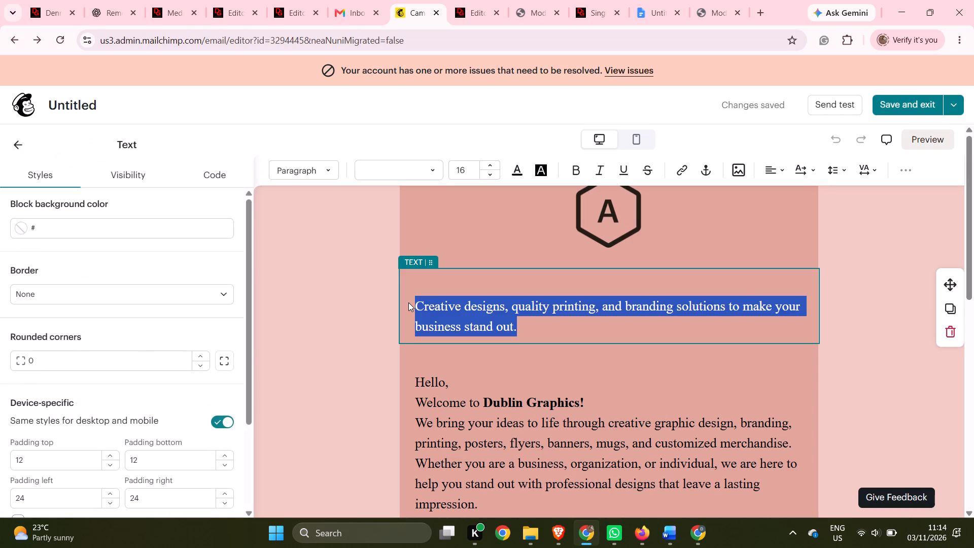
pyautogui.press('BackSpace')
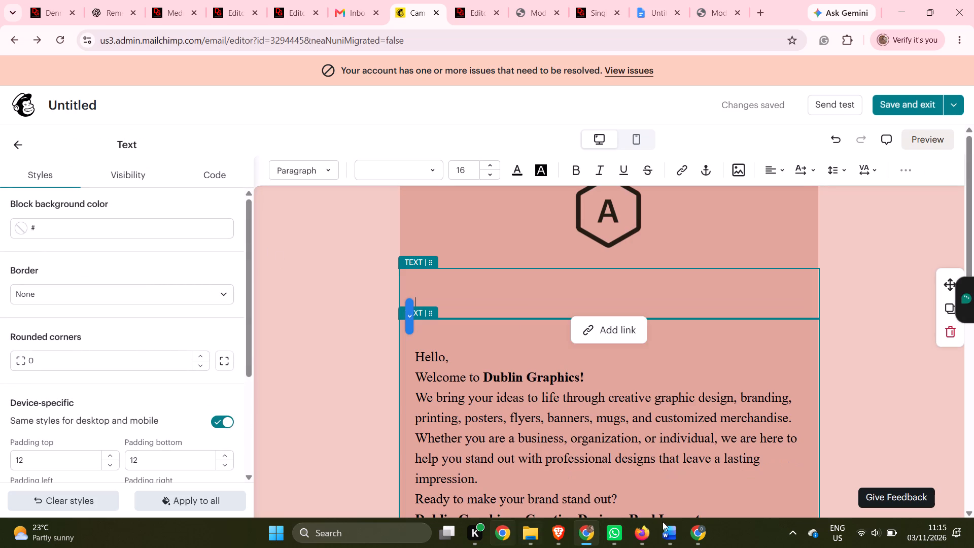
# Copy "Give your brand a fresh look with our special limited-time offer!" from Document1 in Word into the emptied intro block in Mailchimp.
pyautogui.click(874, 467)
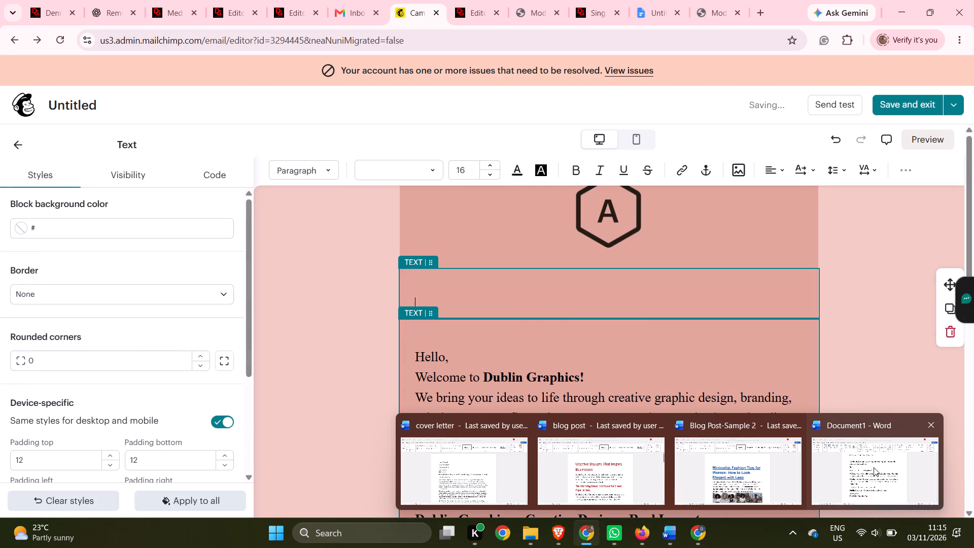
pyautogui.scroll(4, 434, 374)
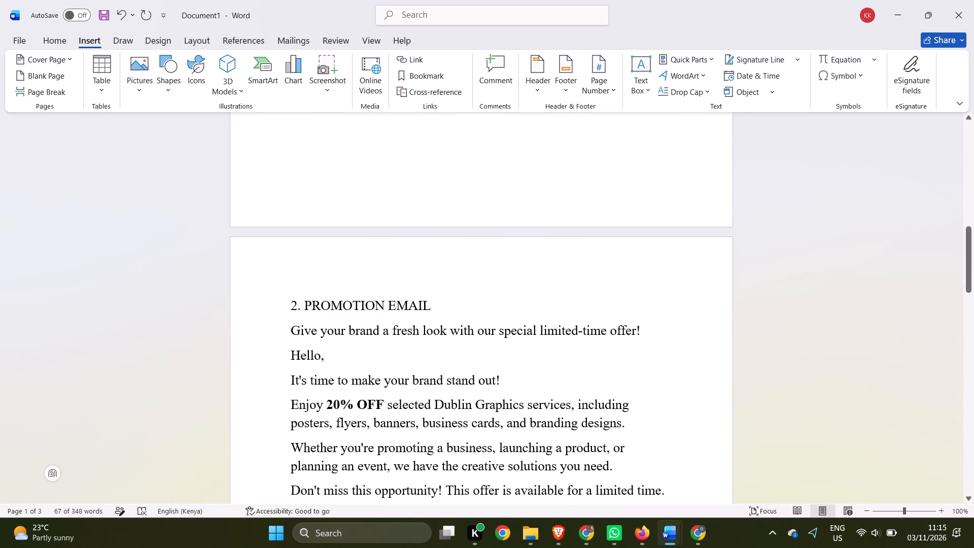
pyautogui.moveTo(643, 326); pyautogui.dragTo(573, 325)
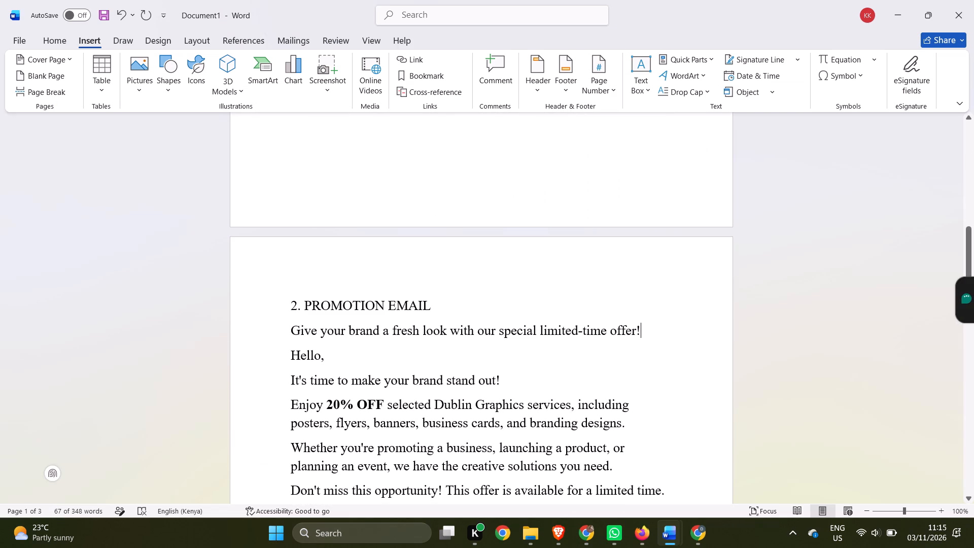
pyautogui.moveTo(573, 325); pyautogui.dragTo(296, 323)
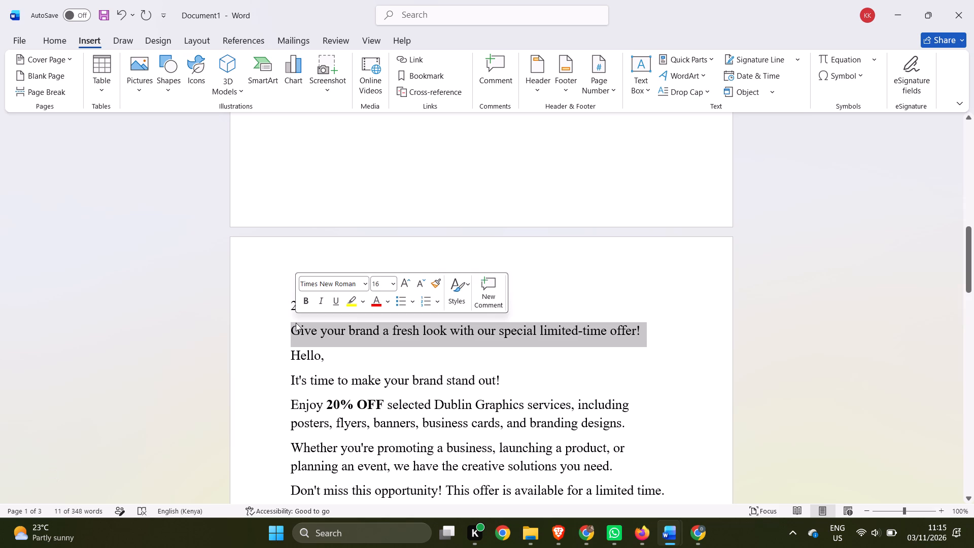
pyautogui.rightClick(296, 323)
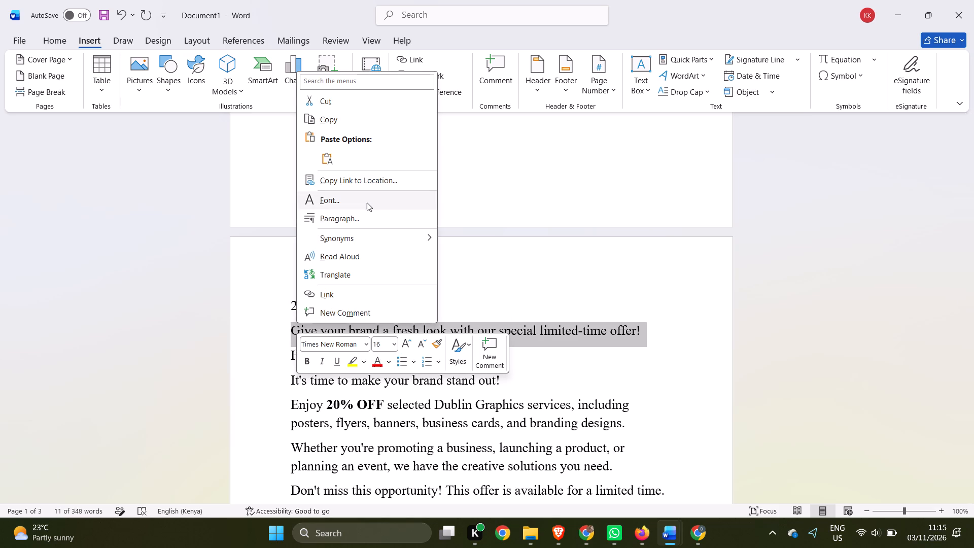
pyautogui.click(344, 121)
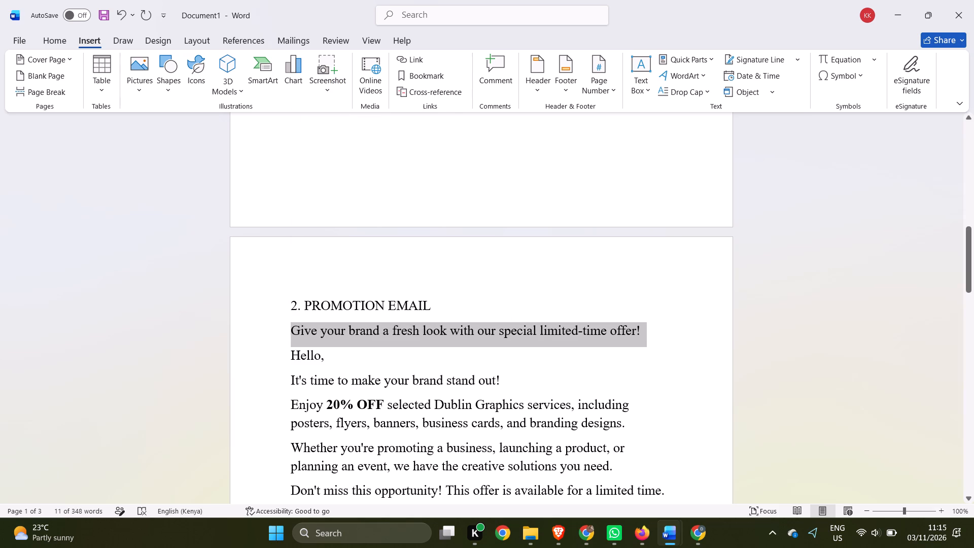
pyautogui.click(593, 484)
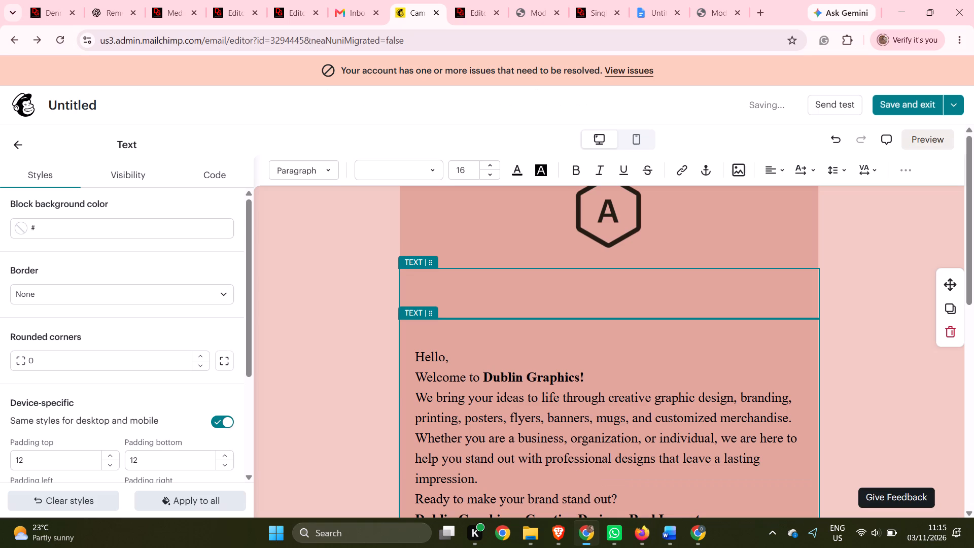
pyautogui.click(471, 285)
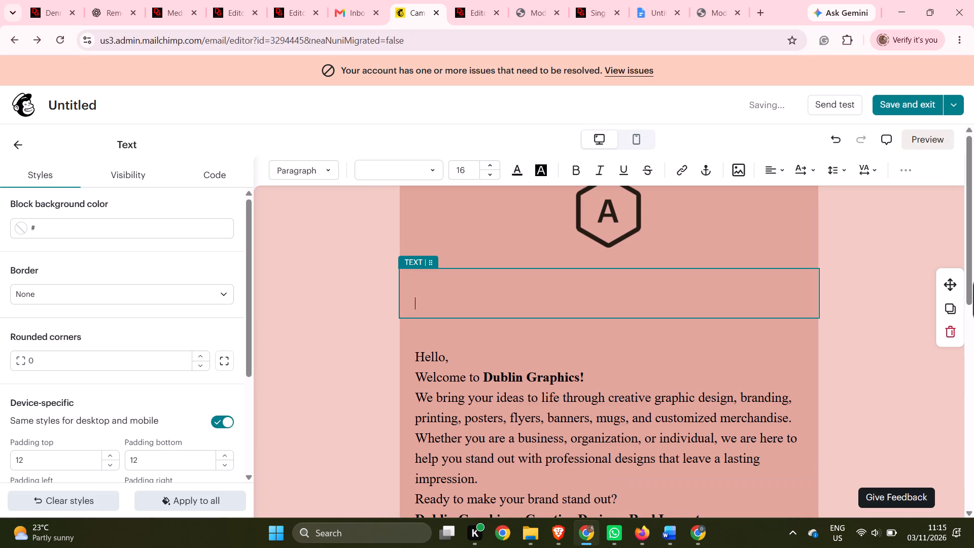
pyautogui.hotkey('ctrl', 'v')
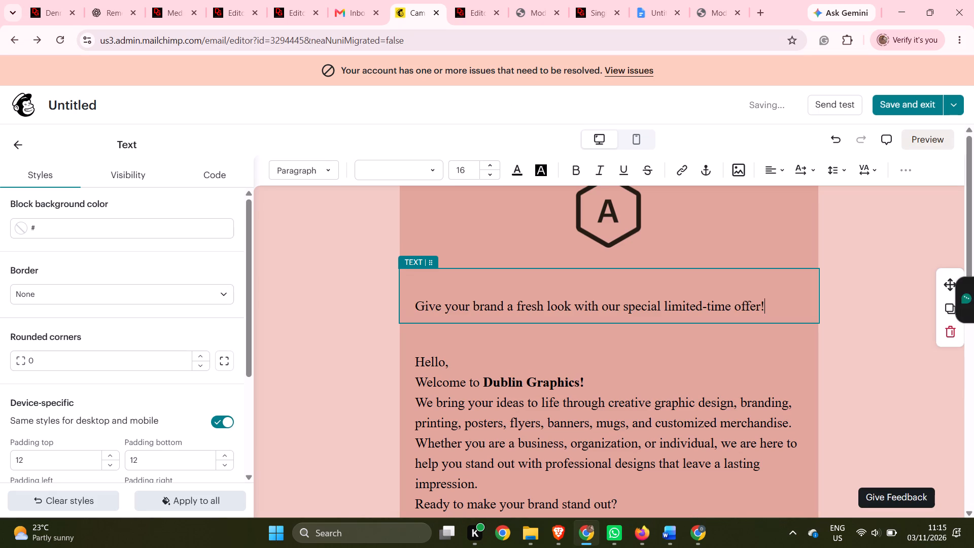
# Delete the whole welcome message above the banner, from "Hello," to "The Dublin Graphics Team".
pyautogui.click(532, 396)
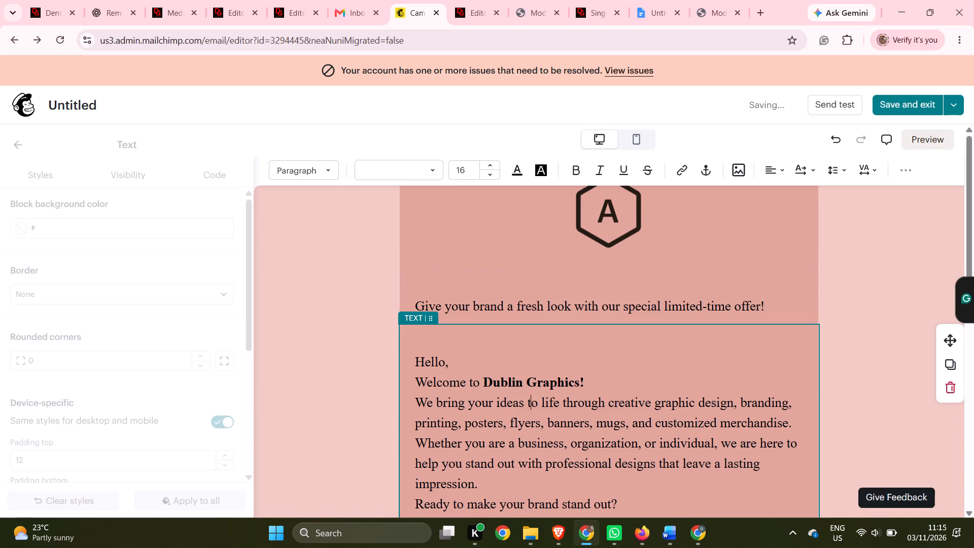
pyautogui.scroll(-2, 555, 484)
pyautogui.moveTo(564, 451); pyautogui.dragTo(369, 362)
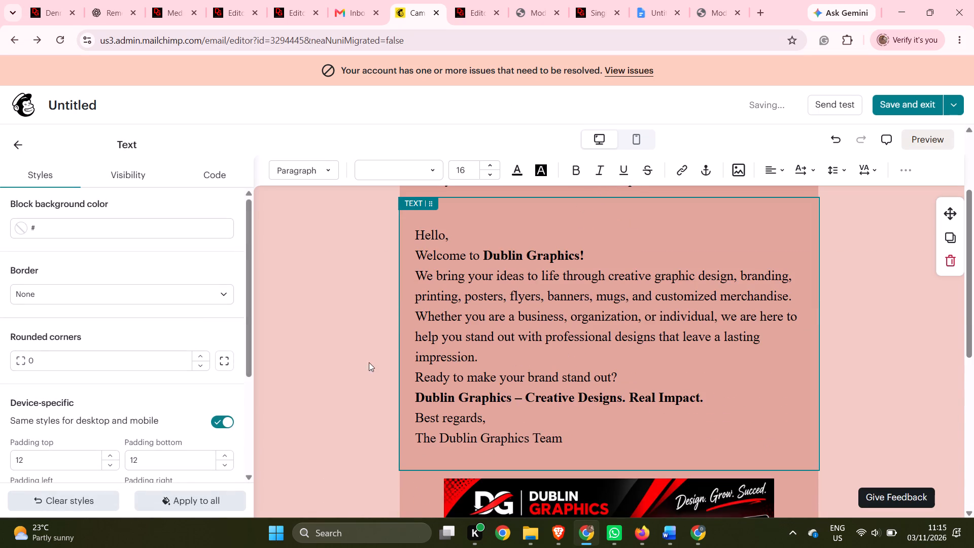
pyautogui.moveTo(369, 362); pyautogui.dragTo(403, 237)
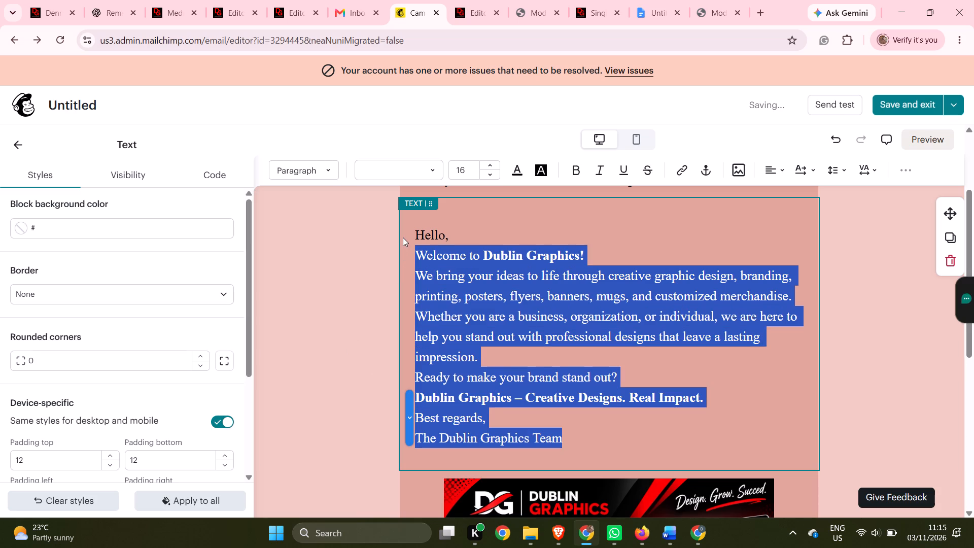
pyautogui.moveTo(403, 237); pyautogui.dragTo(403, 231)
pyautogui.press('BackSpace')
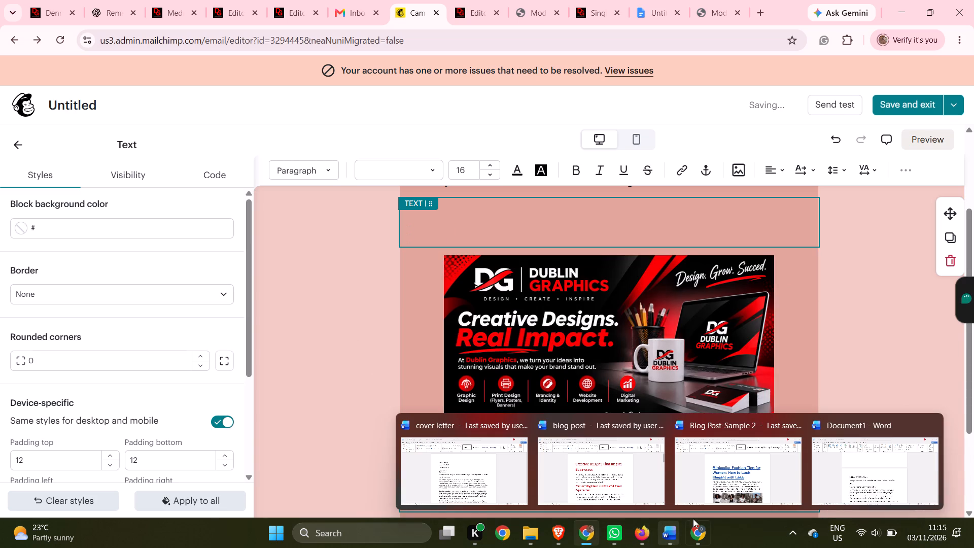
# Copy the promotion message, from "Hello," to "The Dublin Graphics Team", from Document1 in Word into the emptied text block above the banner in Mailchimp.
pyautogui.click(883, 474)
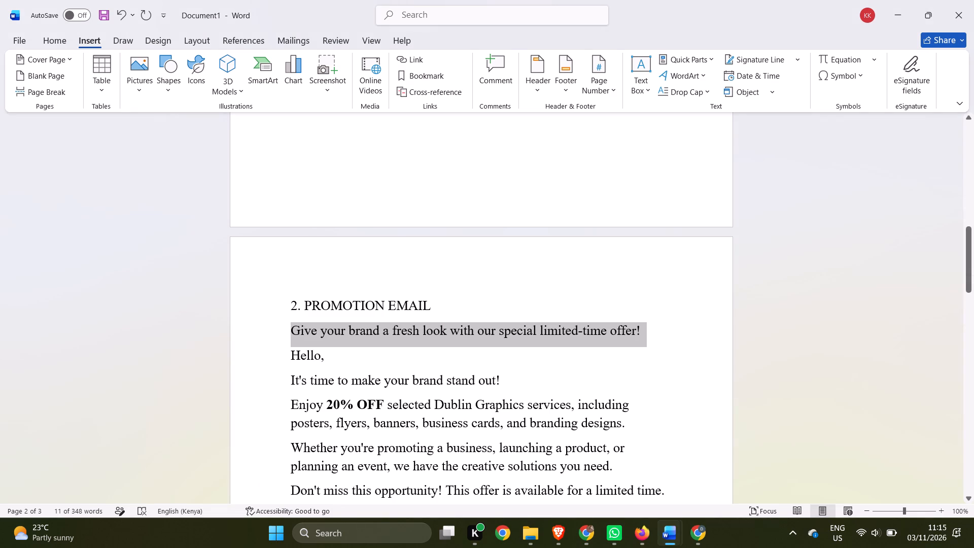
pyautogui.scroll(-3, 470, 400)
pyautogui.scroll(-2, 501, 482)
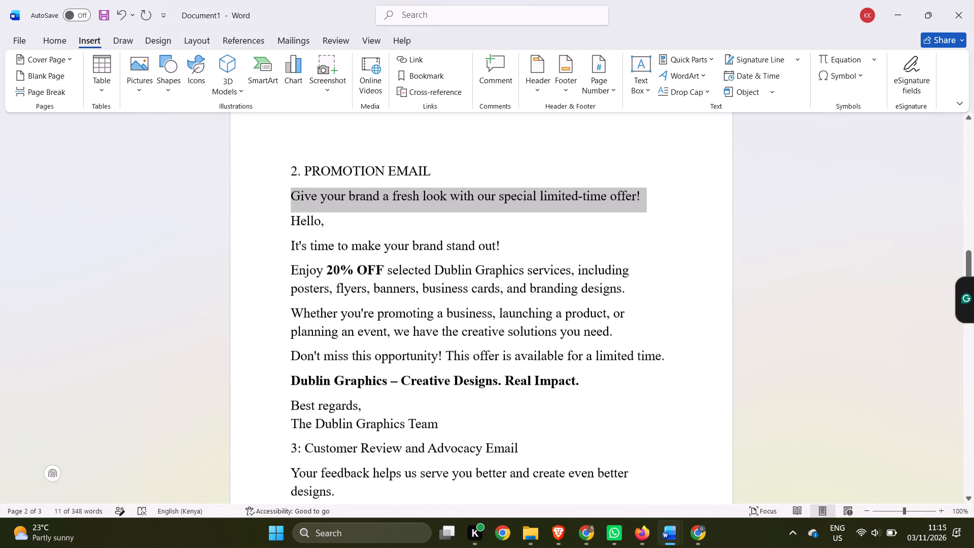
pyautogui.moveTo(454, 409); pyautogui.dragTo(302, 226)
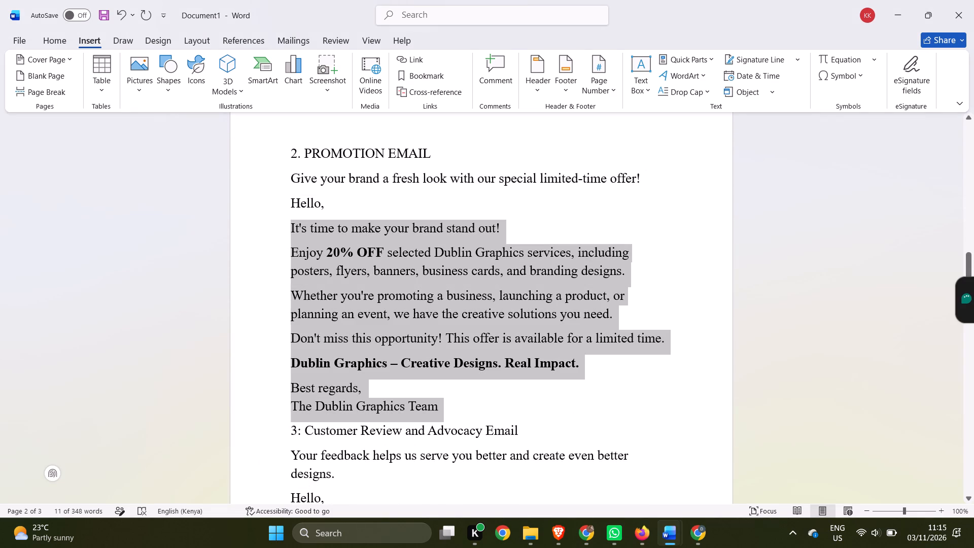
pyautogui.moveTo(302, 226); pyautogui.dragTo(294, 212)
pyautogui.moveTo(287, 214); pyautogui.dragTo(282, 216, button='right')
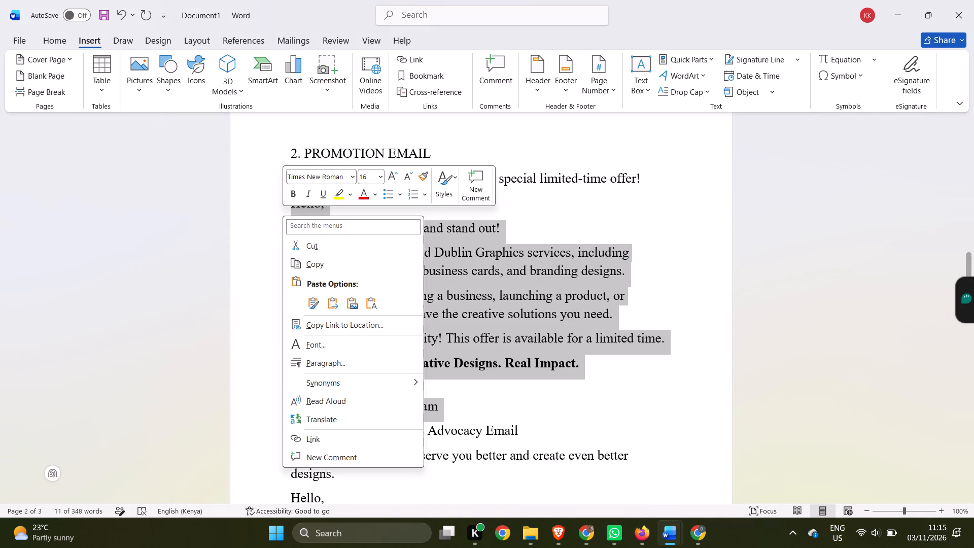
pyautogui.click(314, 267)
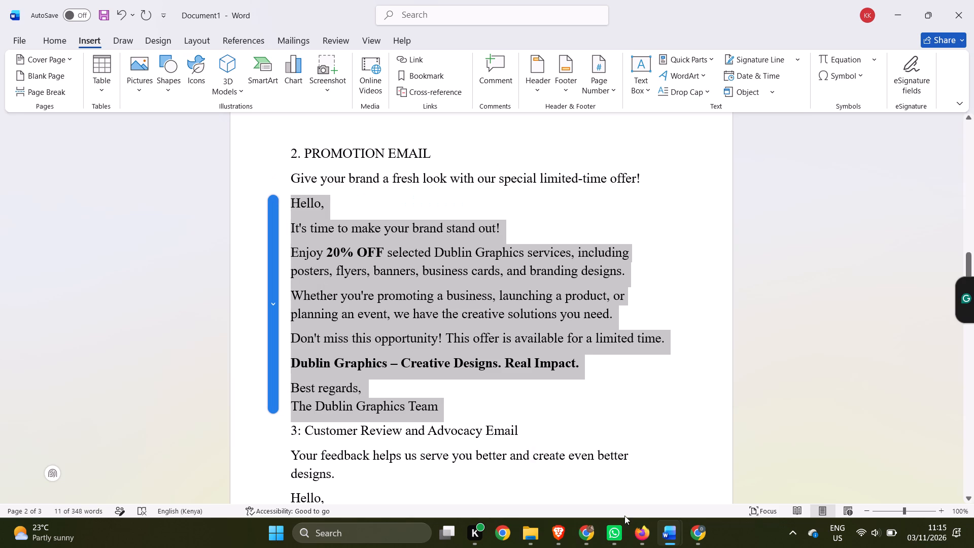
pyautogui.click(596, 489)
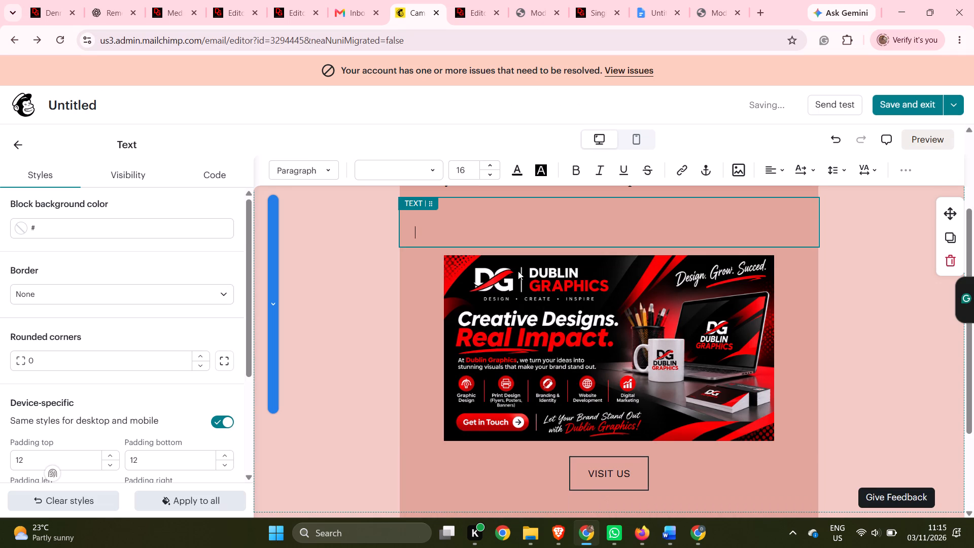
pyautogui.click(501, 220)
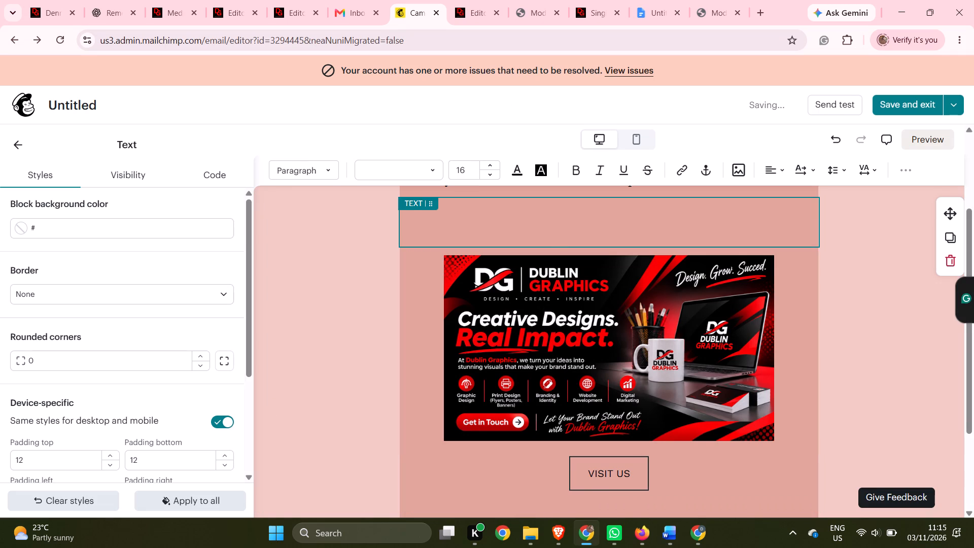
pyautogui.hotkey('ctrl', 'v')
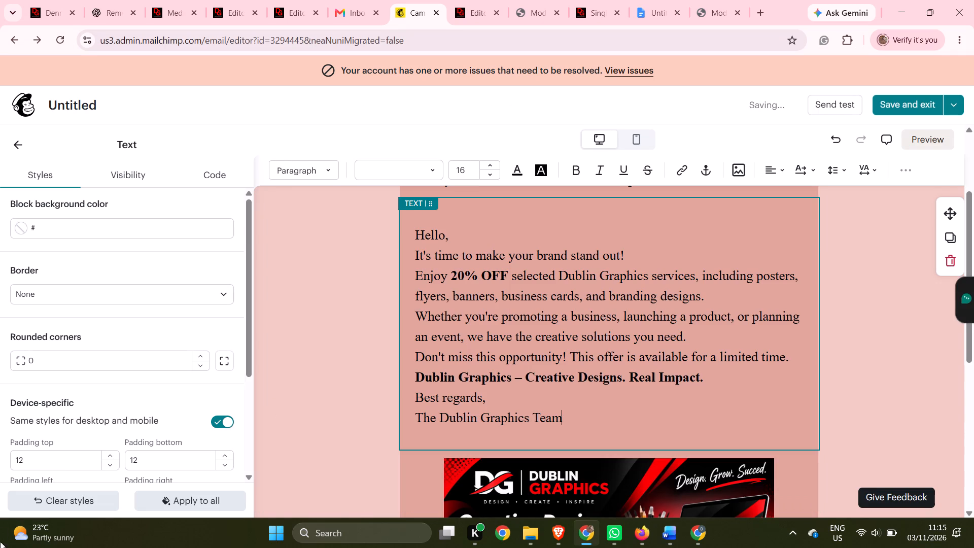
pyautogui.click(886, 321)
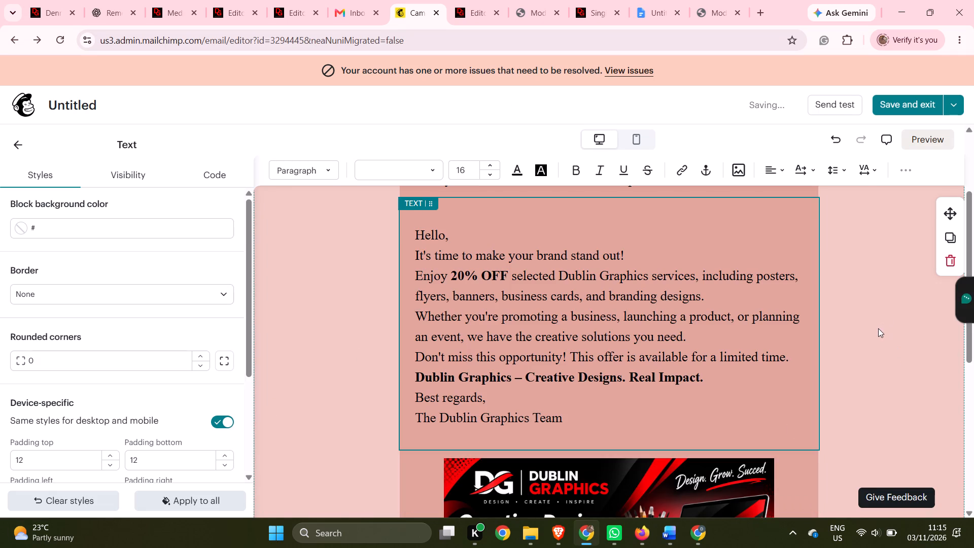
# Inspect the logo block's settings and review the email layout down to the Visit Us button and the empty section below it.
pyautogui.scroll(3, 615, 361)
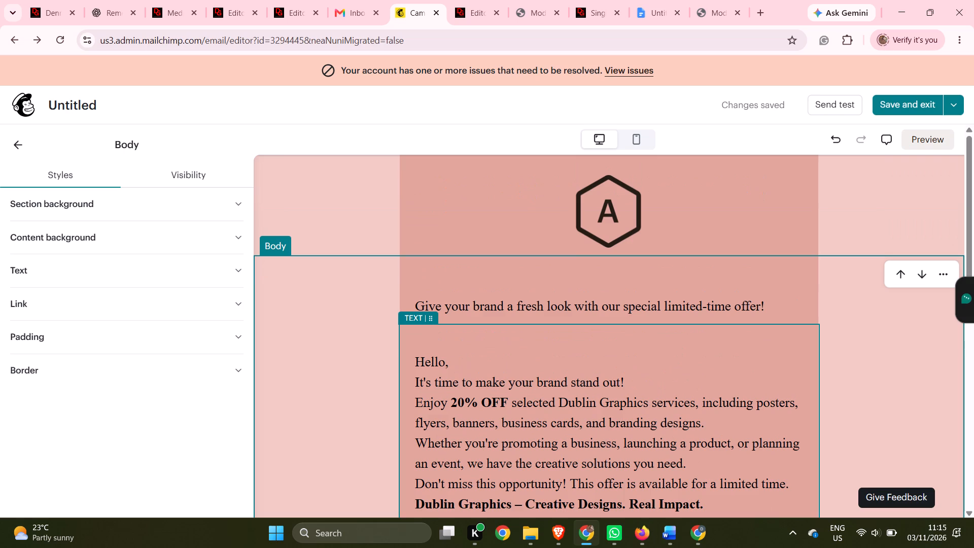
pyautogui.click(604, 209)
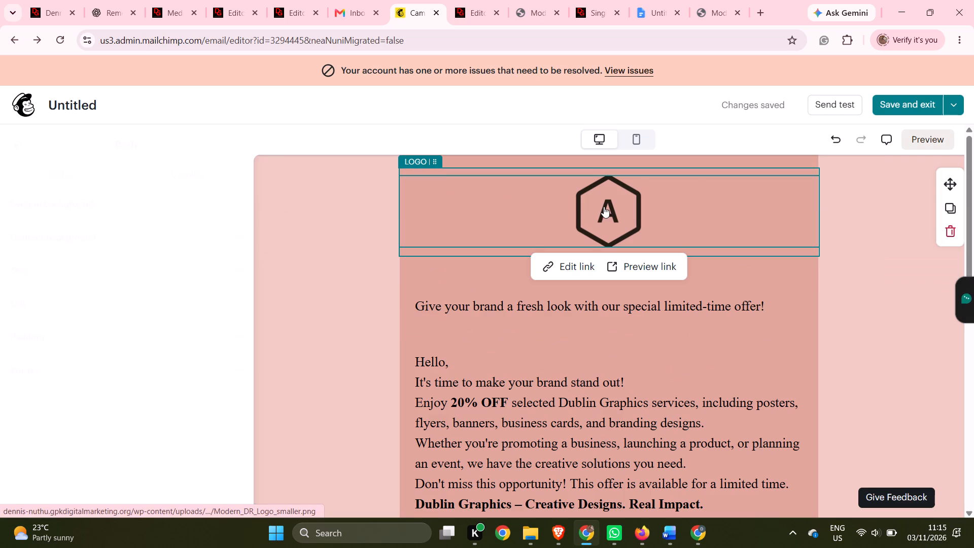
pyautogui.click(604, 207)
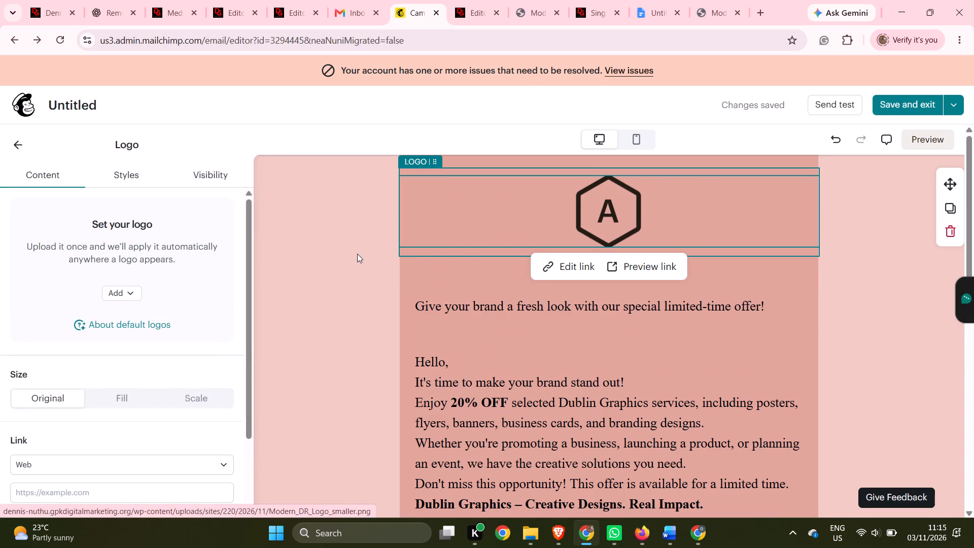
pyautogui.click(327, 256)
pyautogui.click(321, 325)
pyautogui.scroll(-2, 794, 310)
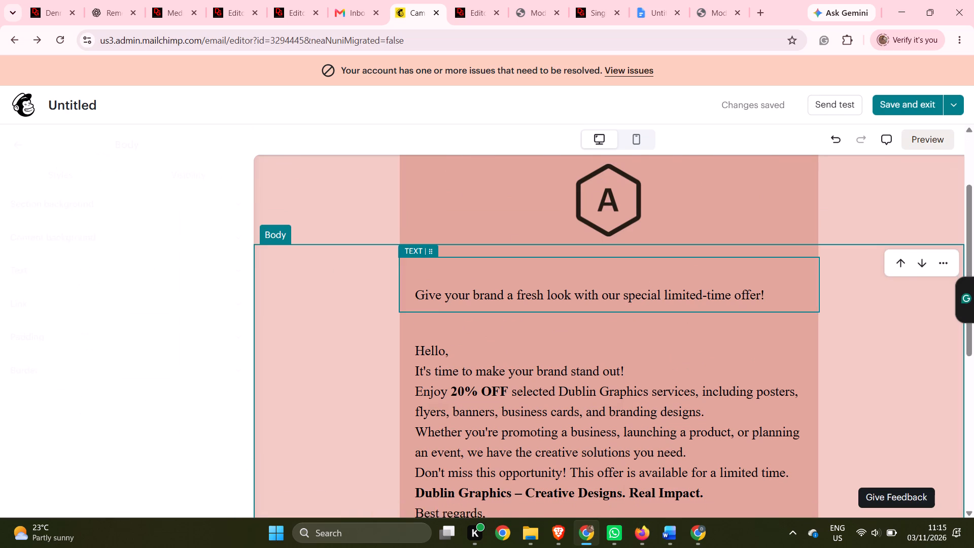
pyautogui.scroll(-11, 793, 313)
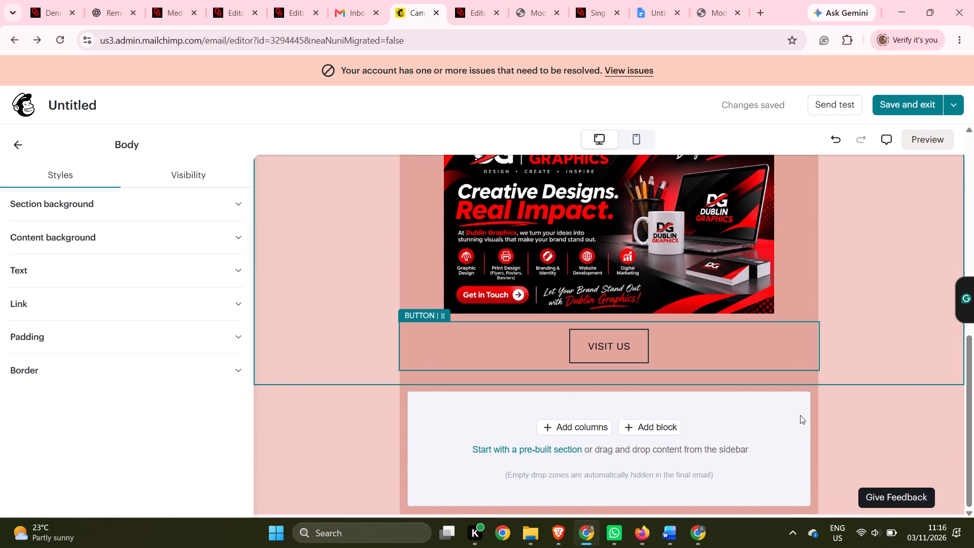
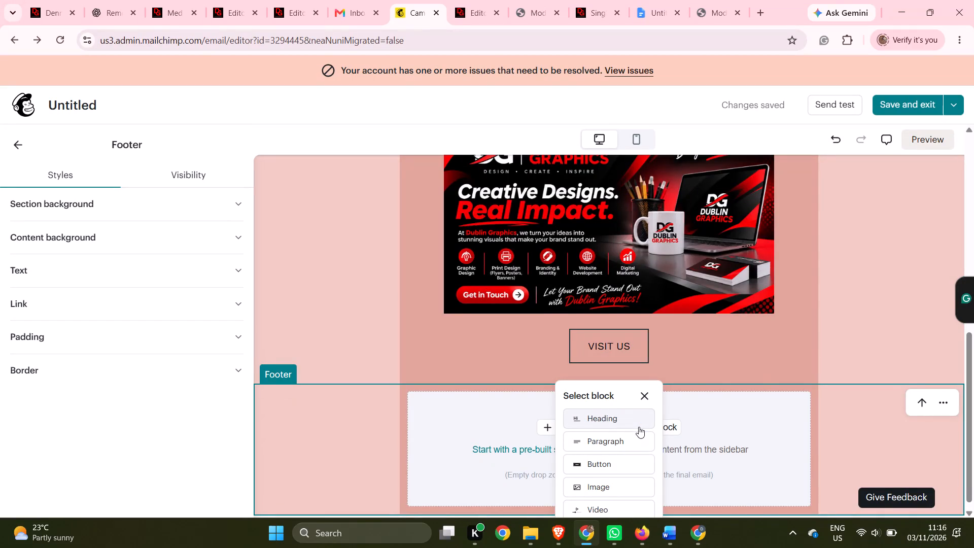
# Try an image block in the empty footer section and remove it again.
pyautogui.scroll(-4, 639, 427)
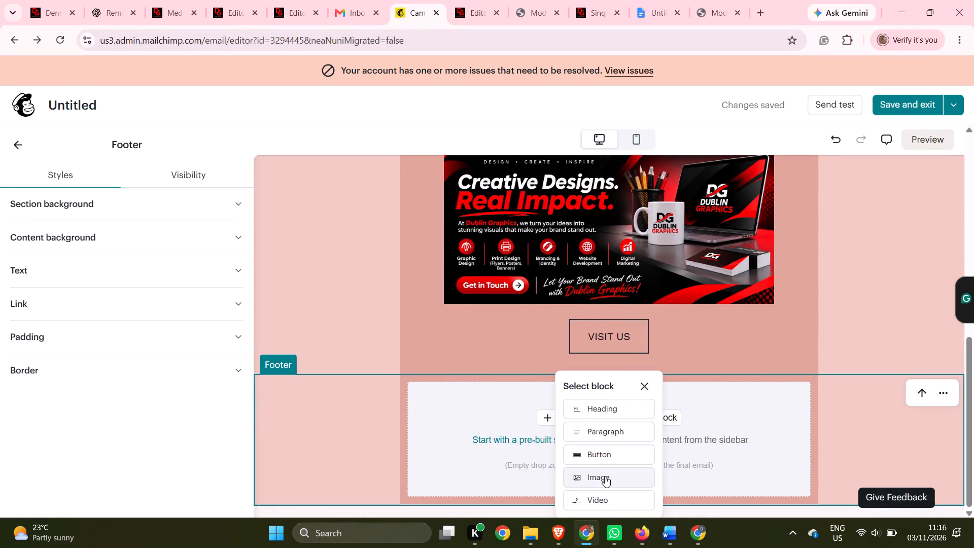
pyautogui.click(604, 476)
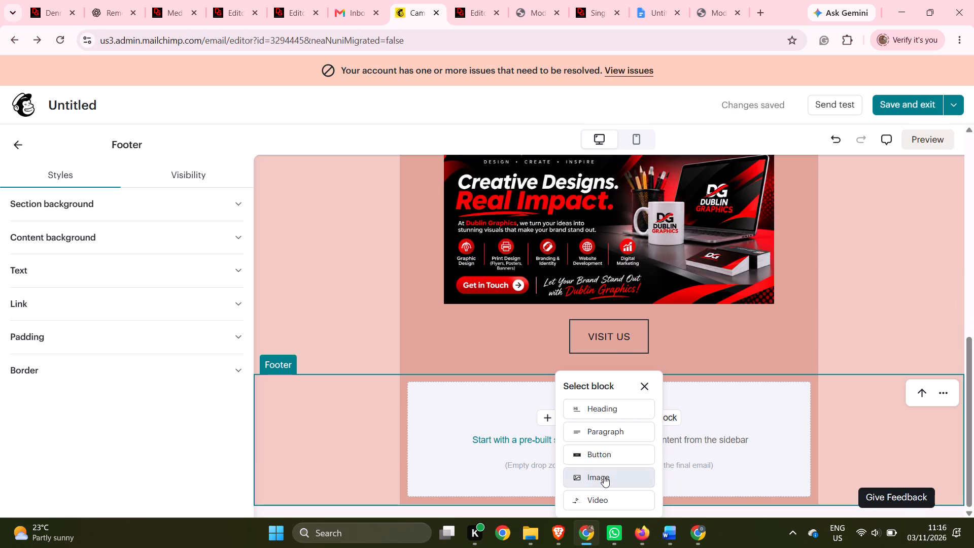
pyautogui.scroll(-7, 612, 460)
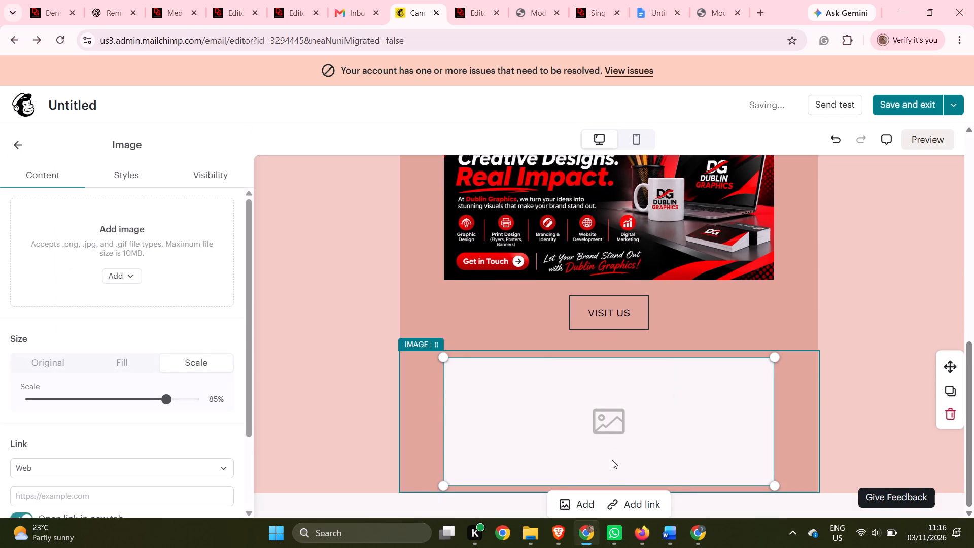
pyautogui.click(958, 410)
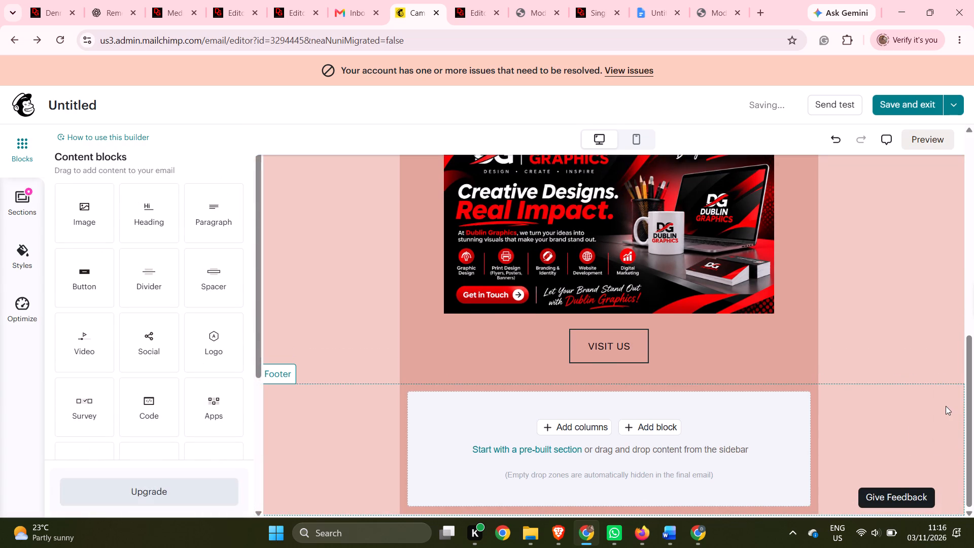
# Review the email layout from the header logo through the promotion message to the empty footer section.
pyautogui.scroll(3, 762, 286)
pyautogui.scroll(3, 814, 334)
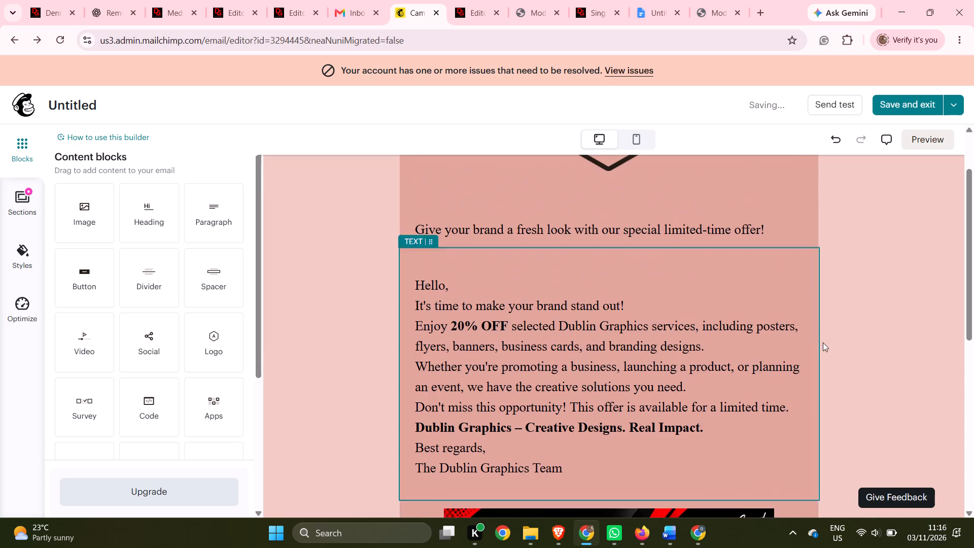
pyautogui.scroll(8, 790, 342)
pyautogui.click(821, 270)
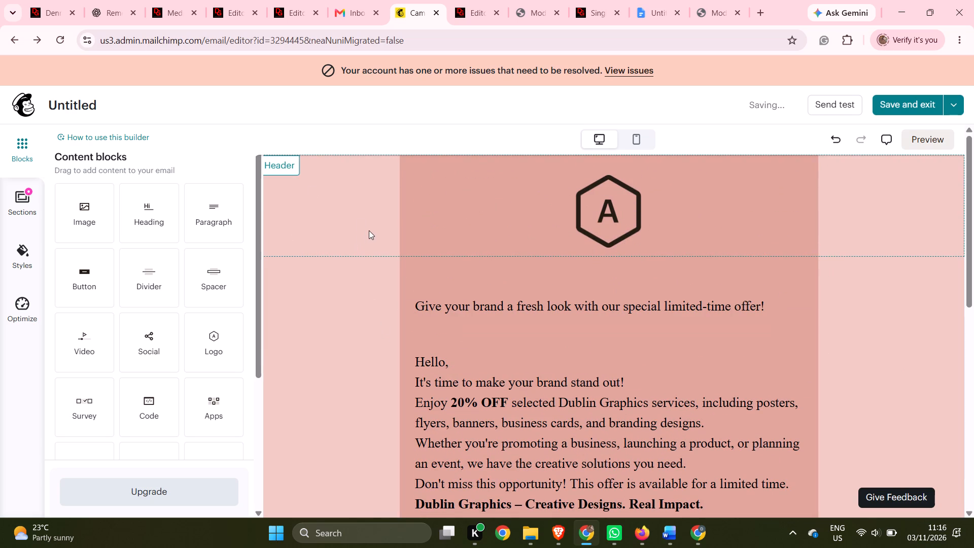
pyautogui.click(81, 226)
pyautogui.scroll(-2, 401, 261)
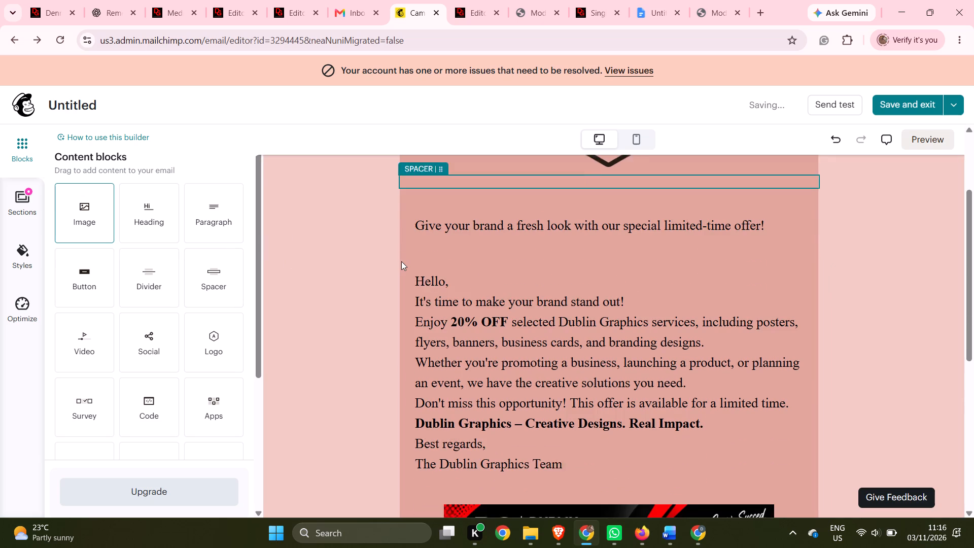
pyautogui.scroll(-12, 401, 261)
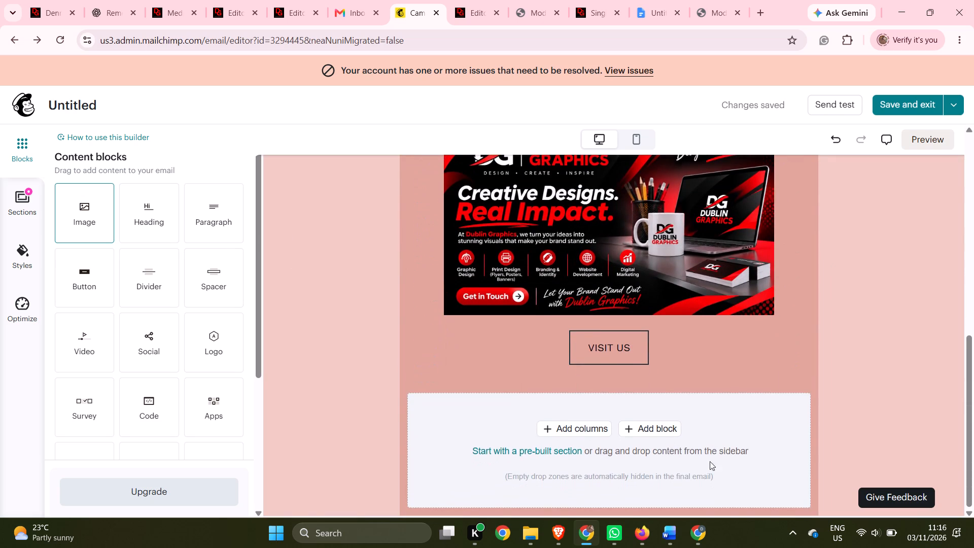
pyautogui.scroll(8, 767, 339)
pyautogui.click(785, 230)
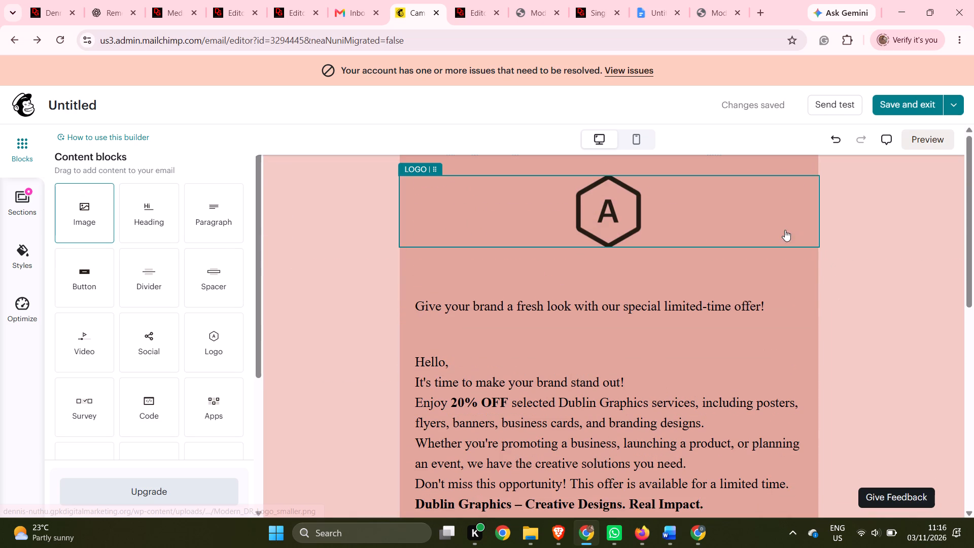
# Set the font size of the intro line "Give your brand a fresh look with our special limited-time offer!" to 31.
pyautogui.click(722, 313)
pyautogui.moveTo(777, 310); pyautogui.dragTo(563, 299)
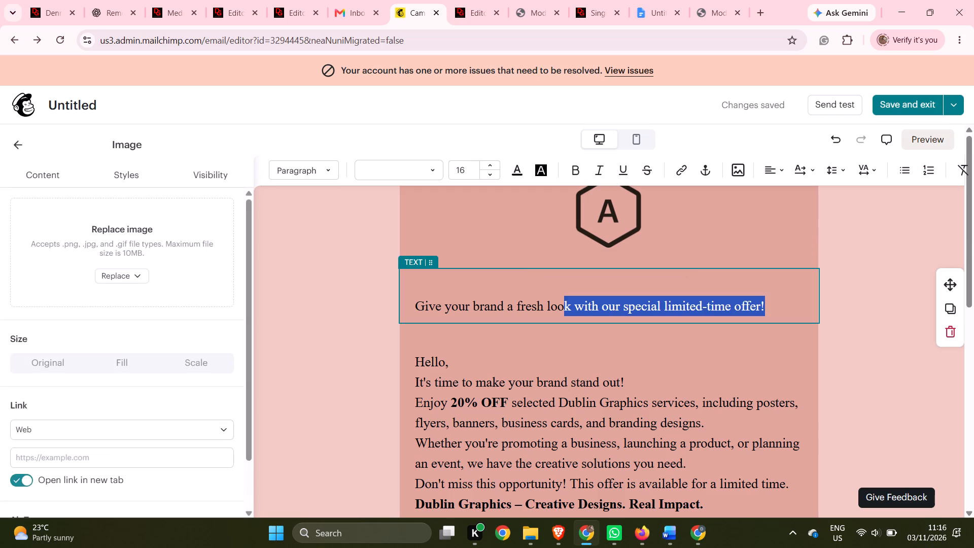
pyautogui.moveTo(563, 299); pyautogui.dragTo(444, 289)
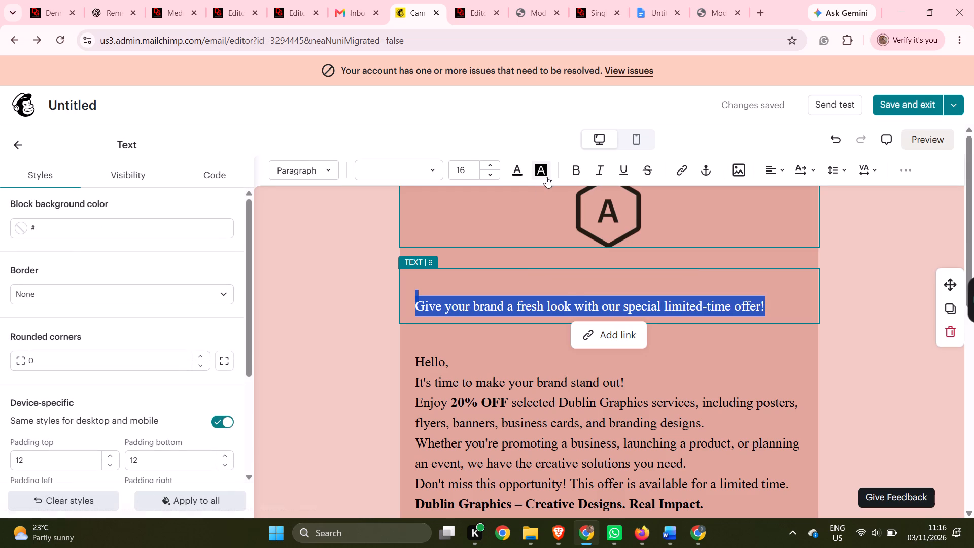
pyautogui.click(487, 176)
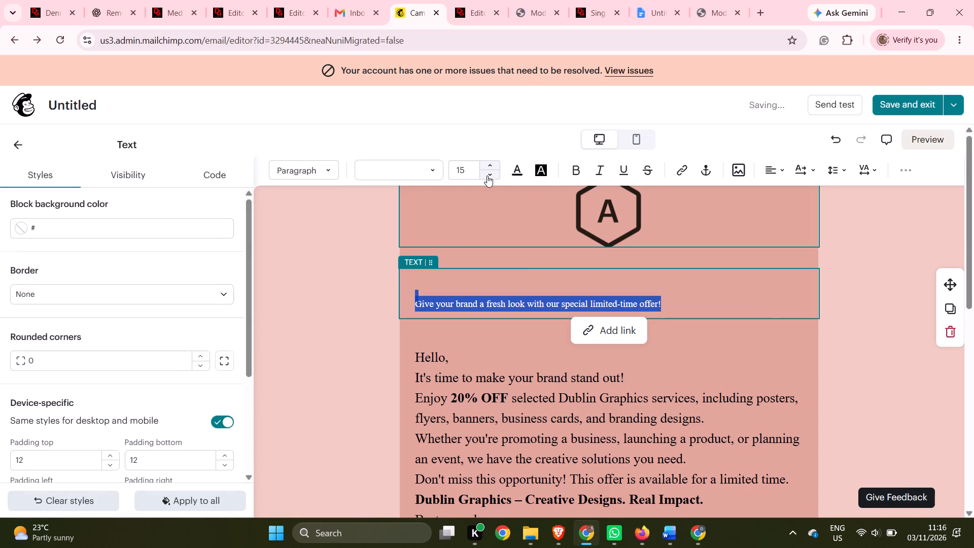
pyautogui.tripleClick(491, 164)
pyautogui.tripleClick(491, 164)
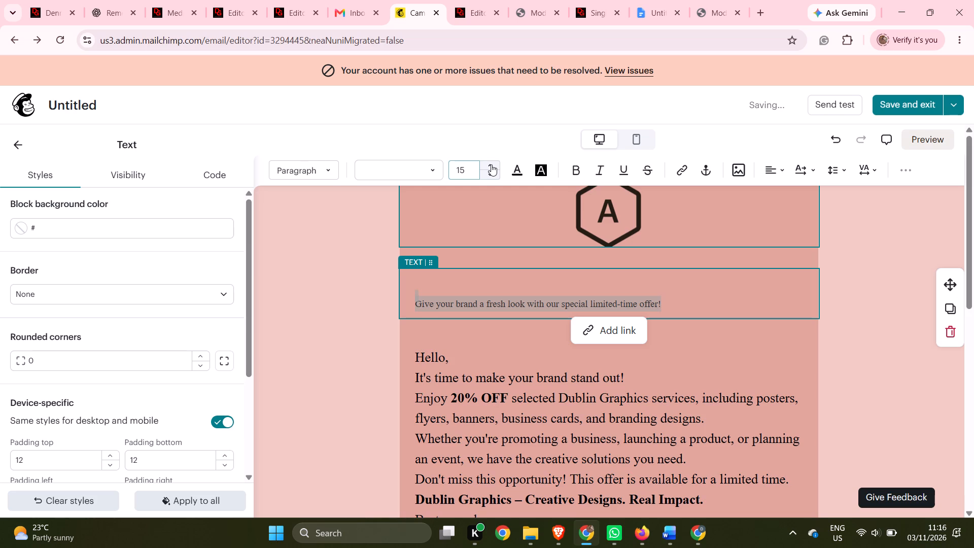
pyautogui.tripleClick(491, 163)
pyautogui.tripleClick(493, 160)
pyautogui.click(494, 159)
pyautogui.click(494, 159)
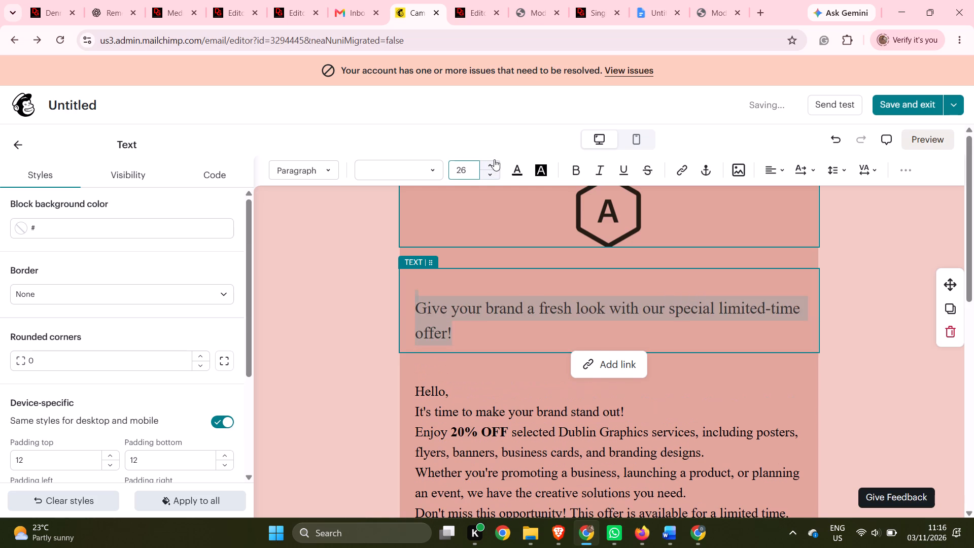
pyautogui.click(486, 161)
pyautogui.click(486, 161)
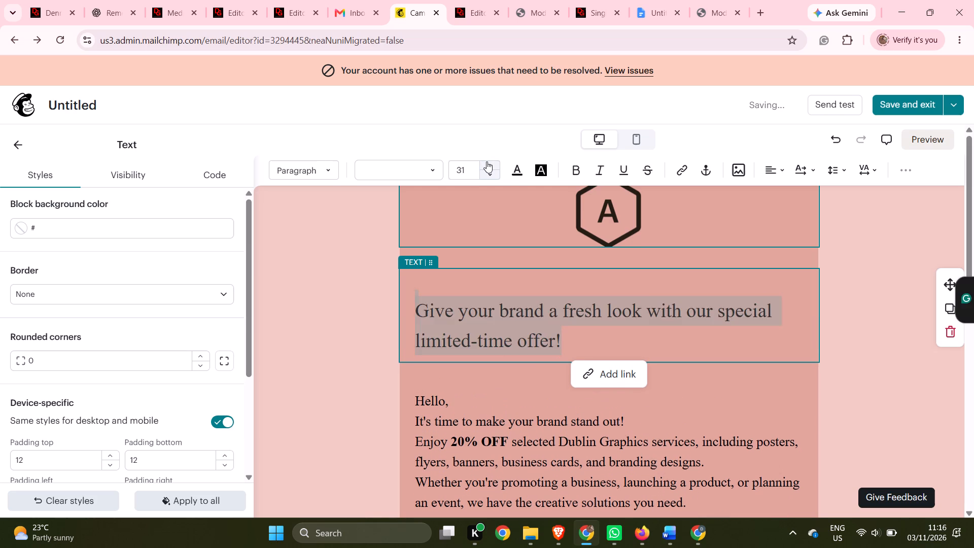
# Change the intro line's font to Georgia.
pyautogui.click(435, 171)
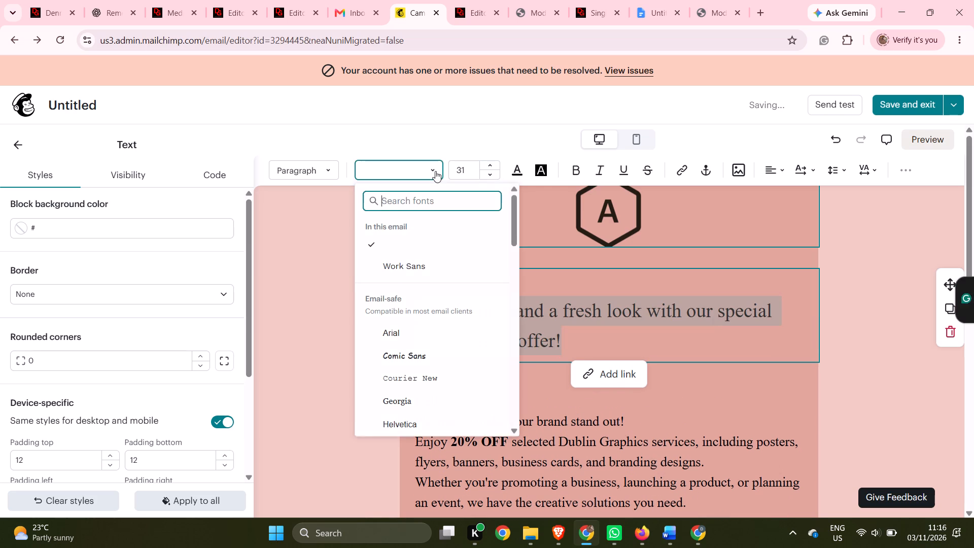
pyautogui.click(406, 403)
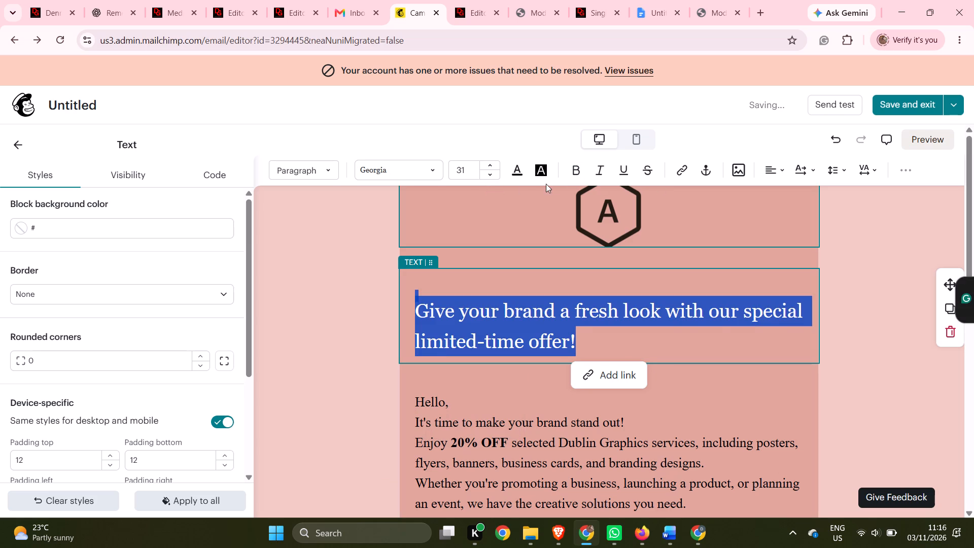
# Give the intro line's text a red #C33D3D highlight colour.
pyautogui.click(545, 162)
pyautogui.click(575, 223)
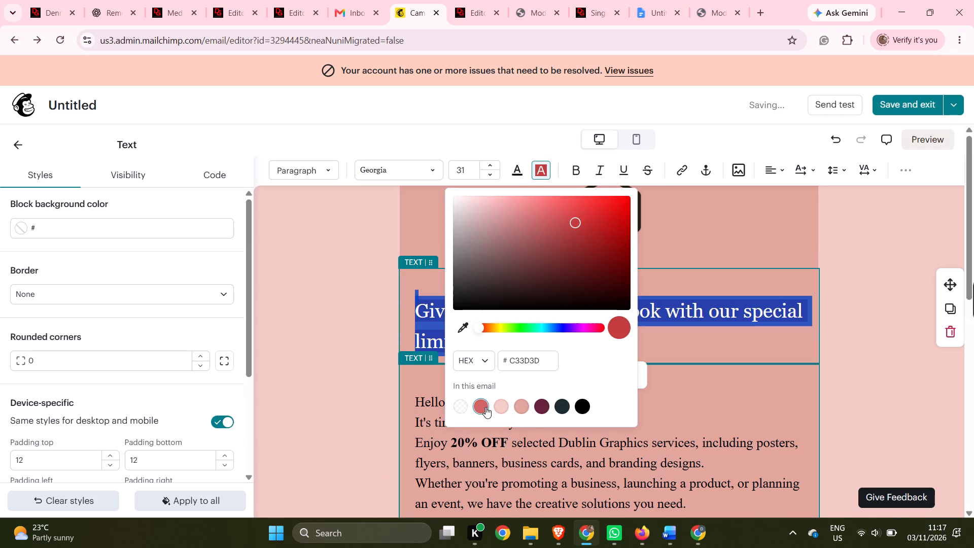
pyautogui.click(485, 407)
pyautogui.click(730, 352)
pyautogui.click(848, 276)
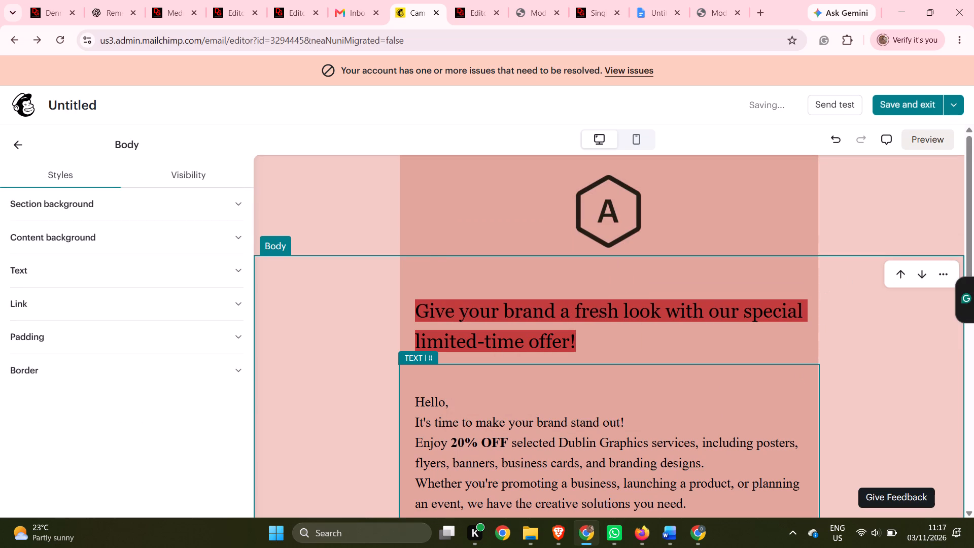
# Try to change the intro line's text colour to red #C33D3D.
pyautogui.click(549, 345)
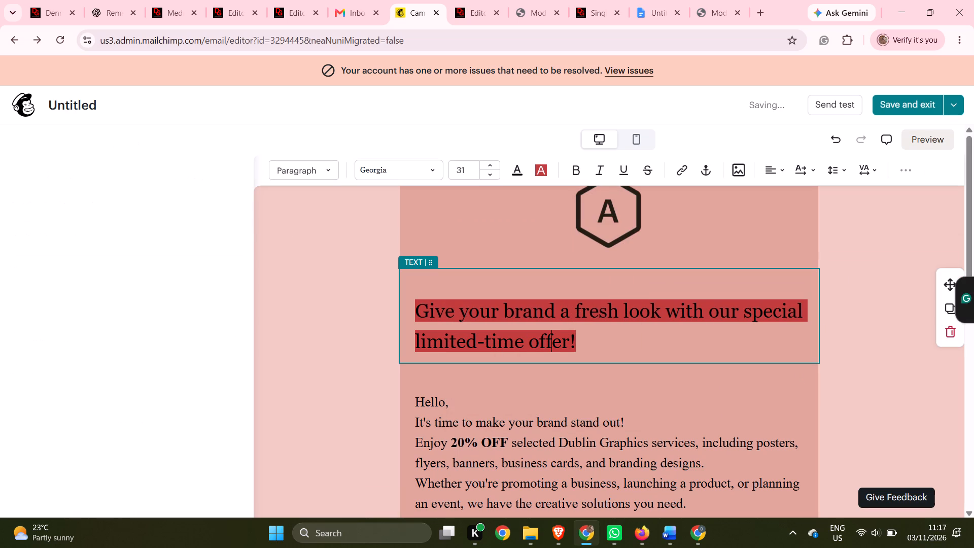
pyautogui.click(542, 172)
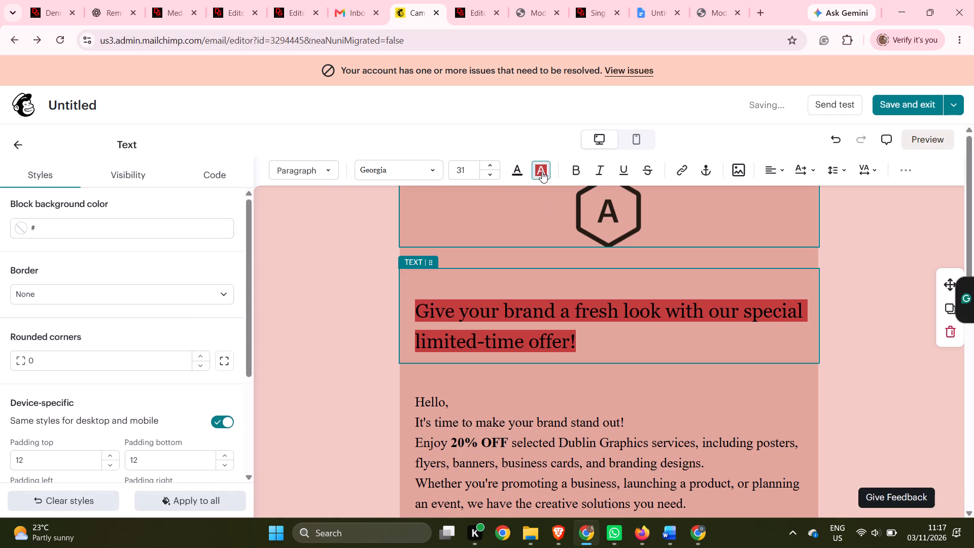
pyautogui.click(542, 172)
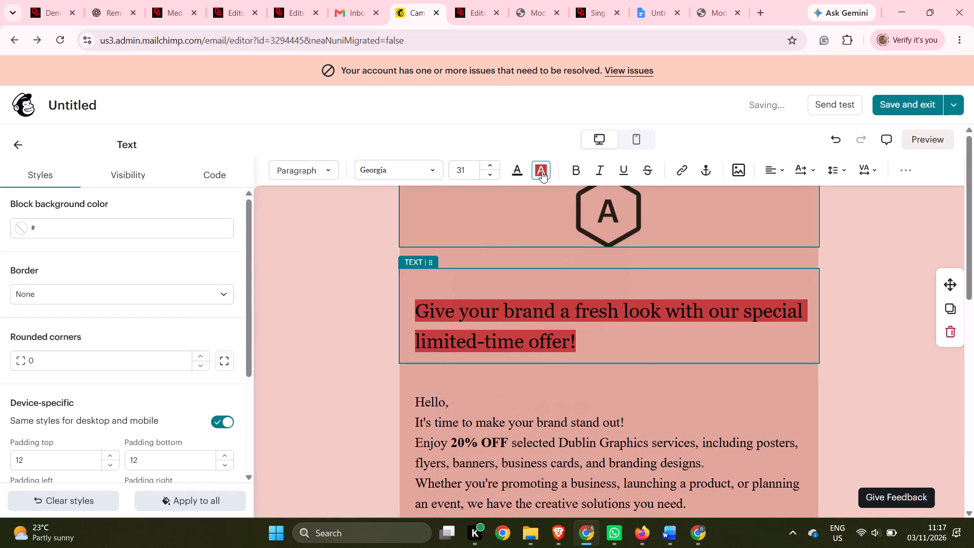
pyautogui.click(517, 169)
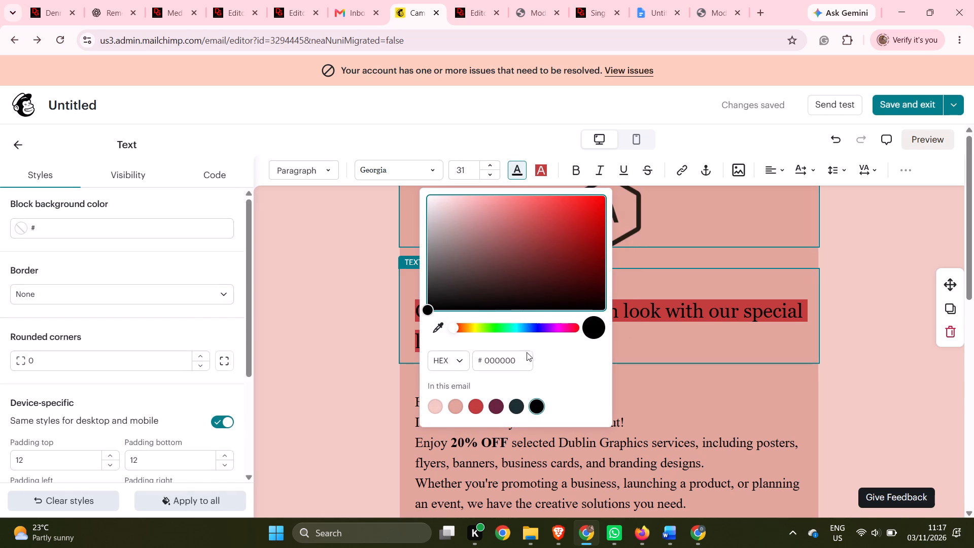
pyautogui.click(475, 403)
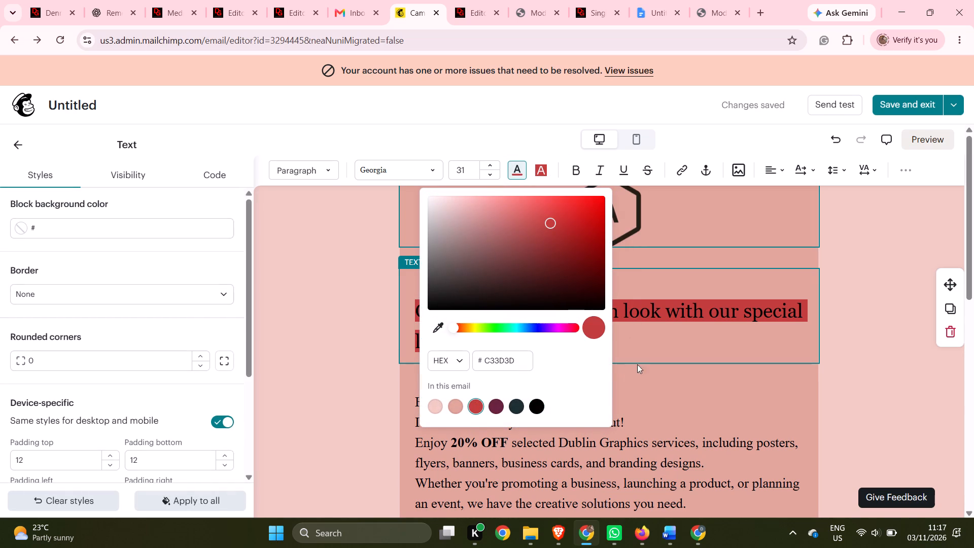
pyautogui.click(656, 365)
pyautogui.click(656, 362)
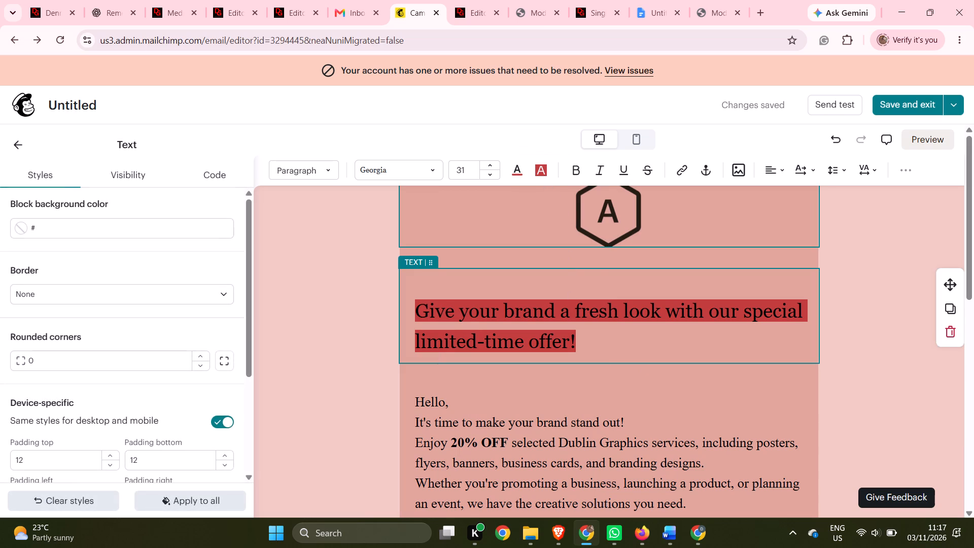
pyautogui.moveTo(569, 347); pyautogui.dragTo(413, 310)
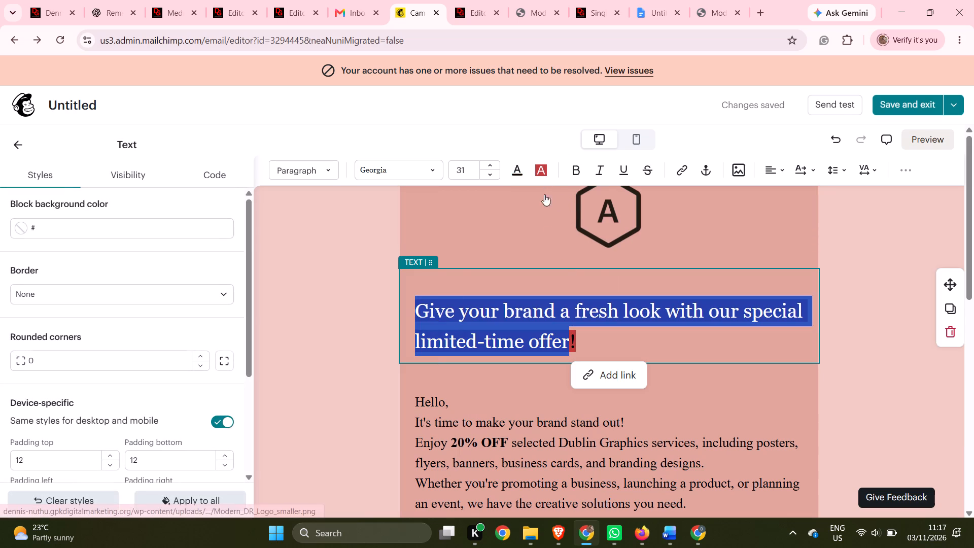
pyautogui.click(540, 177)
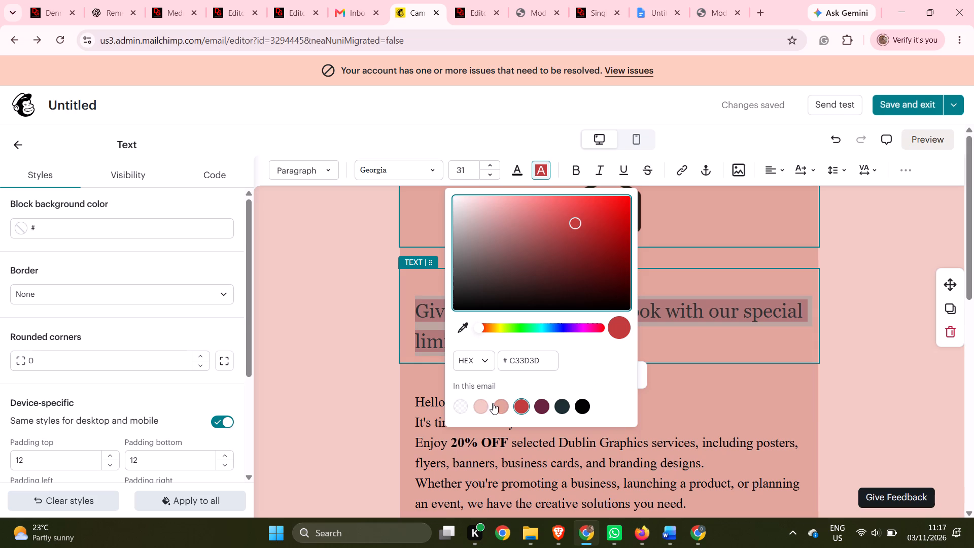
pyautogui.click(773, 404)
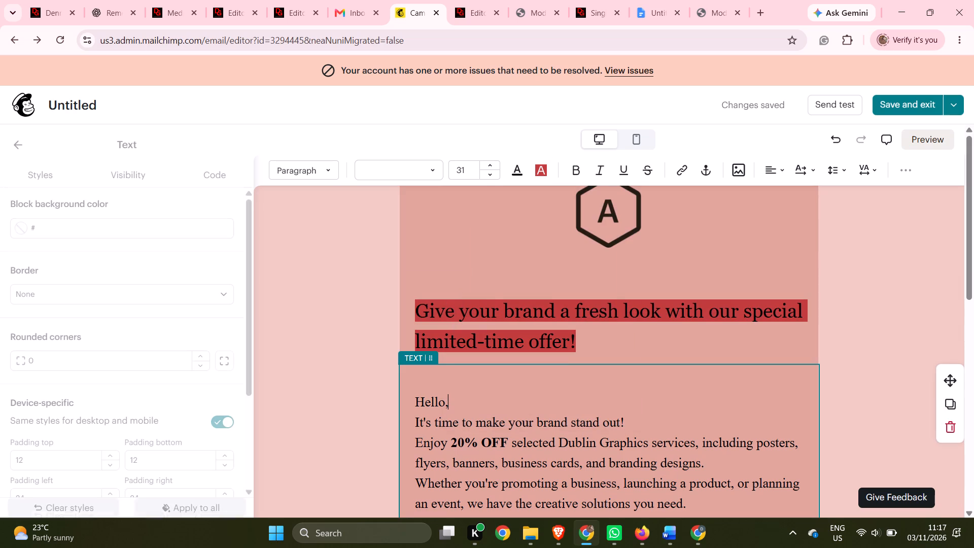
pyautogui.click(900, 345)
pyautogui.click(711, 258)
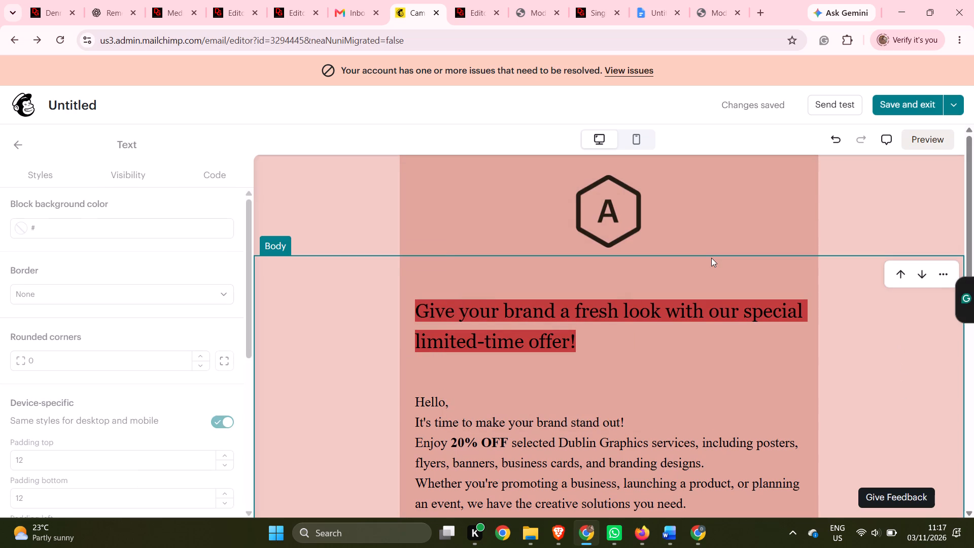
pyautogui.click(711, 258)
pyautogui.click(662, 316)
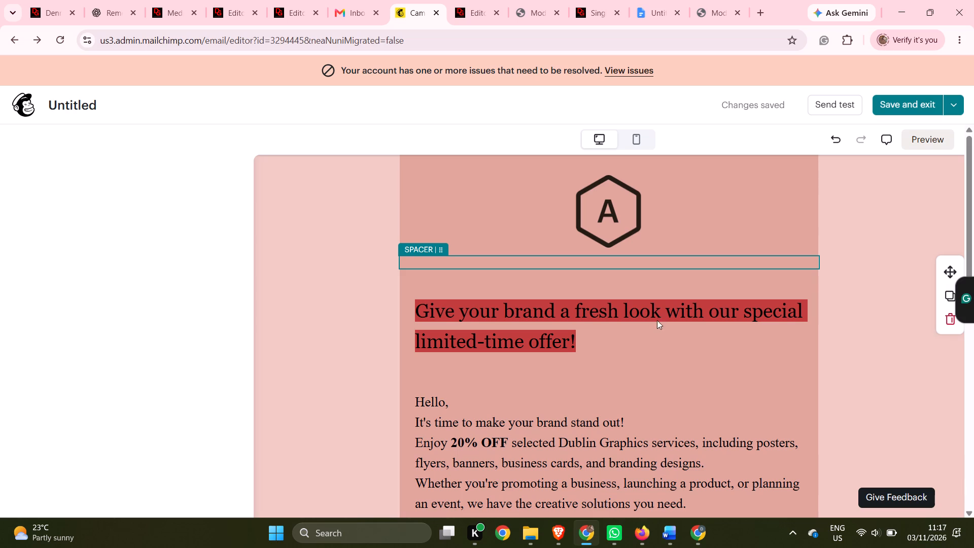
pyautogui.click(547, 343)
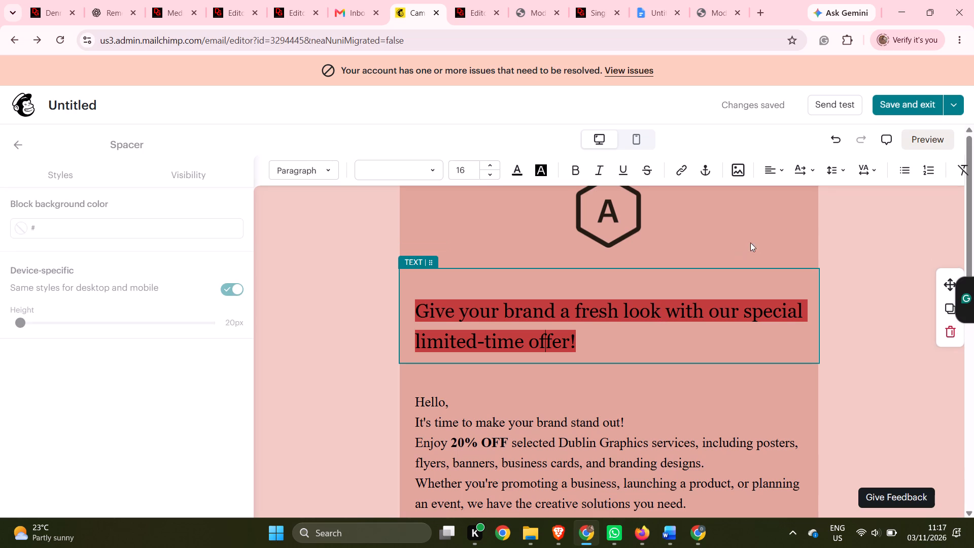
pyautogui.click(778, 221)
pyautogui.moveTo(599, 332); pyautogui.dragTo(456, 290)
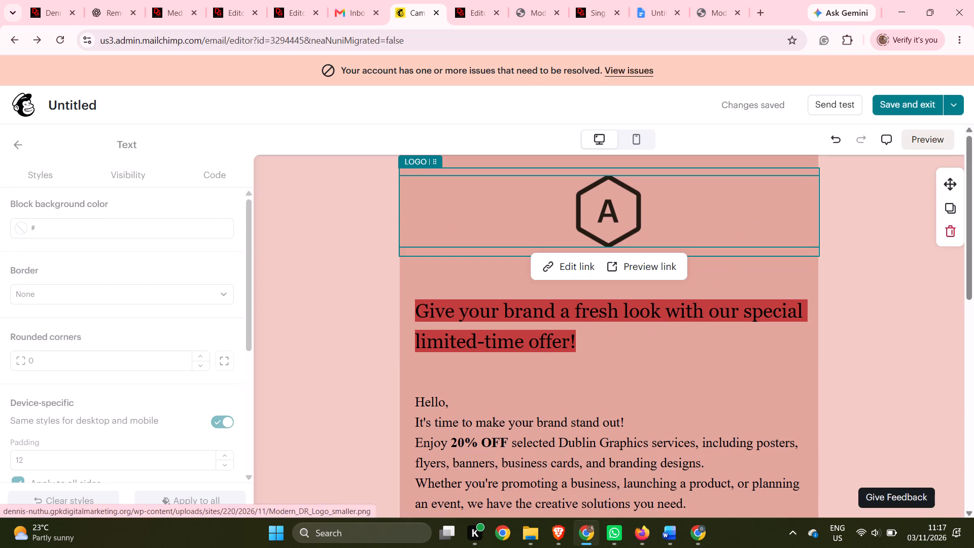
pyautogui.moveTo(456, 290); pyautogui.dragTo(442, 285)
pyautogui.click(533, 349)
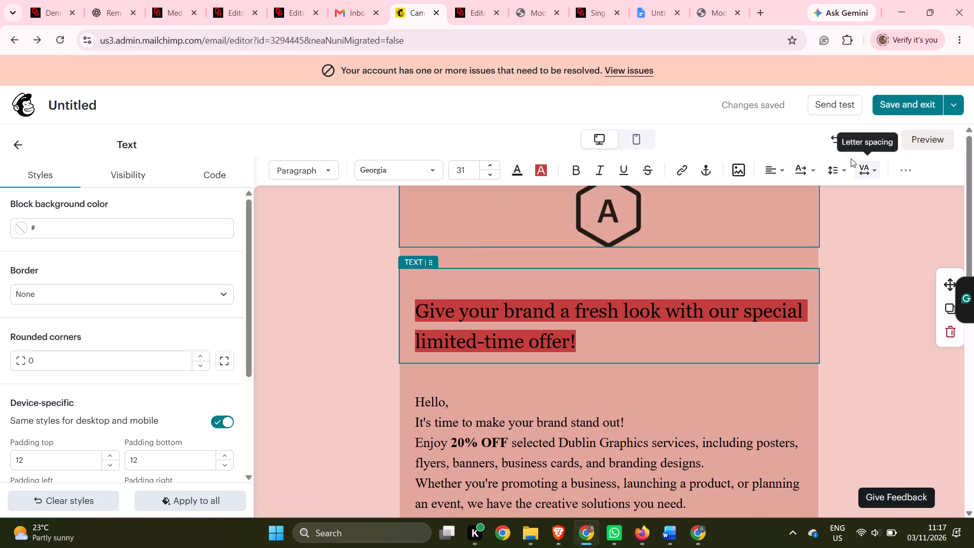
# Undo the intro line's red highlight and Georgia font, keeping its size of 31 and its original wording.
pyautogui.tripleClick(832, 143)
pyautogui.doubleClick(832, 143)
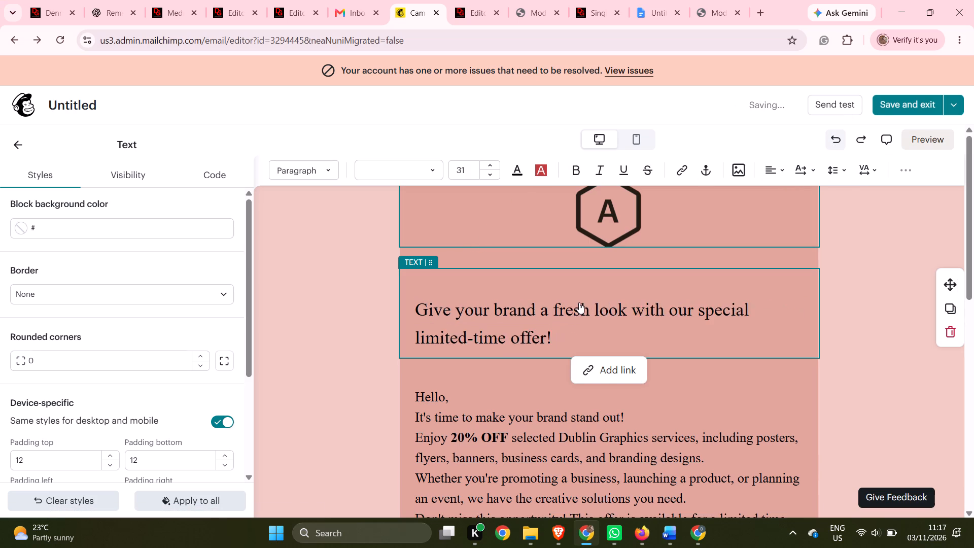
pyautogui.tripleClick(856, 142)
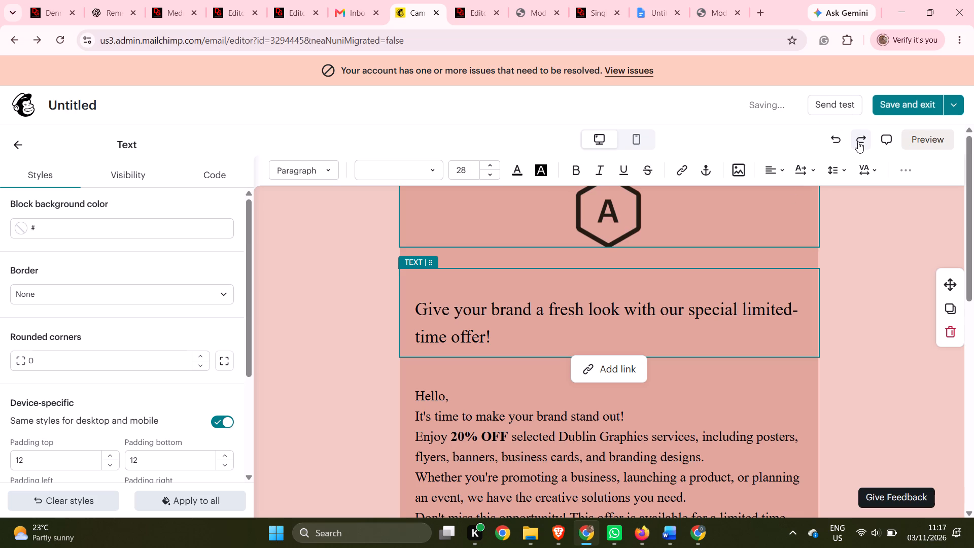
pyautogui.click(858, 142)
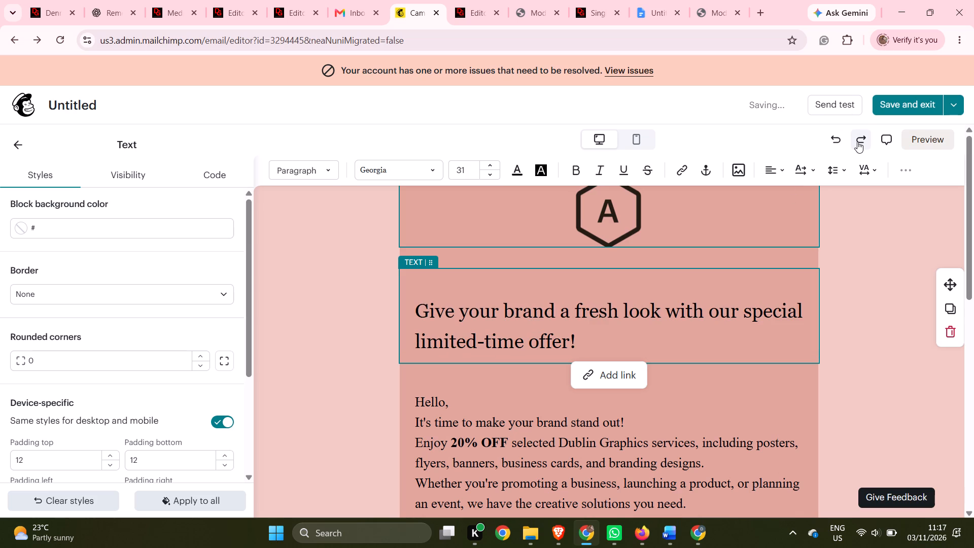
pyautogui.click(857, 142)
pyautogui.click(835, 144)
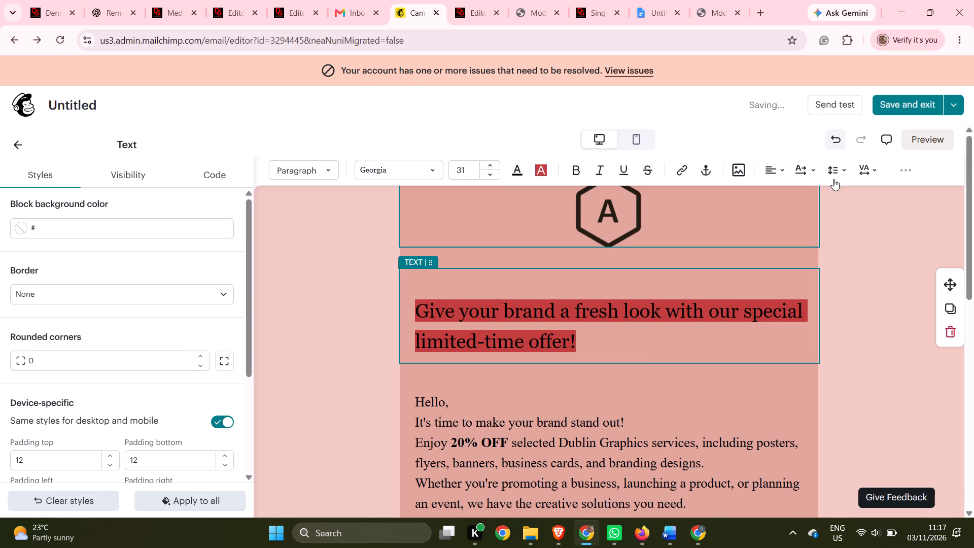
pyautogui.moveTo(581, 333); pyautogui.dragTo(438, 312)
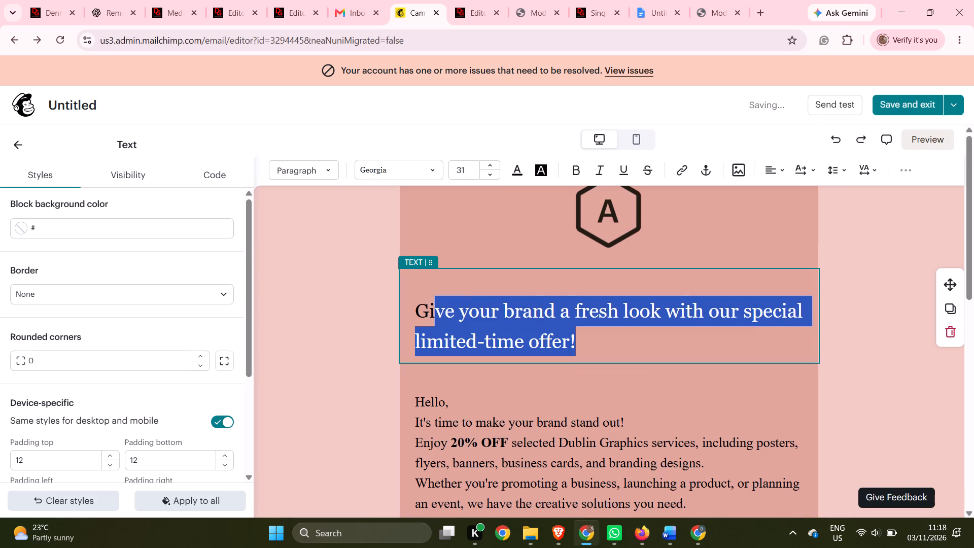
pyautogui.moveTo(438, 312); pyautogui.dragTo(423, 306)
pyautogui.click(665, 339)
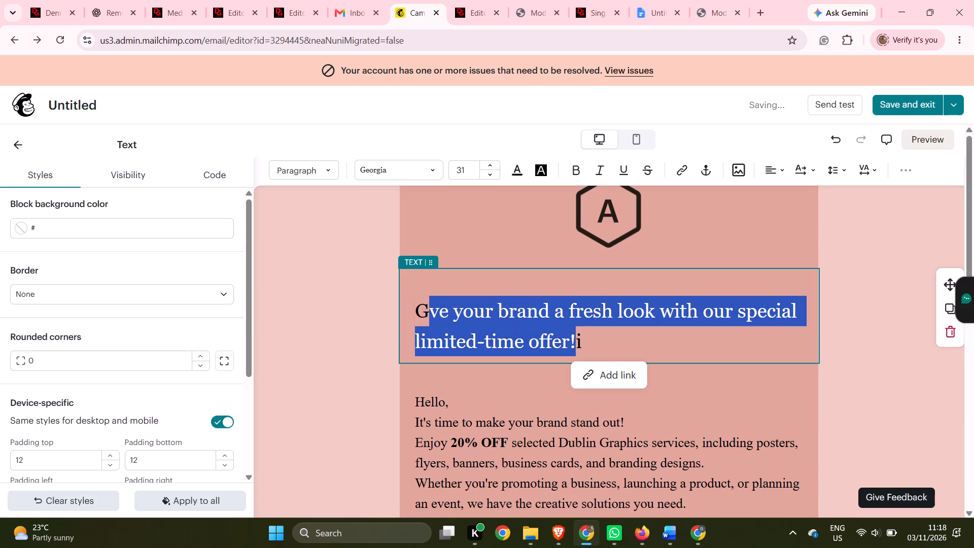
pyautogui.click(828, 129)
pyautogui.click(828, 129)
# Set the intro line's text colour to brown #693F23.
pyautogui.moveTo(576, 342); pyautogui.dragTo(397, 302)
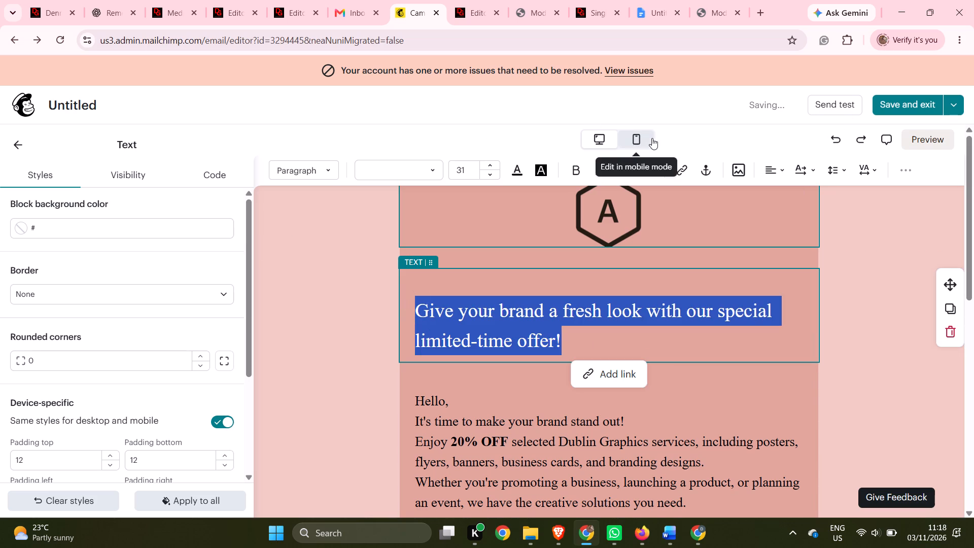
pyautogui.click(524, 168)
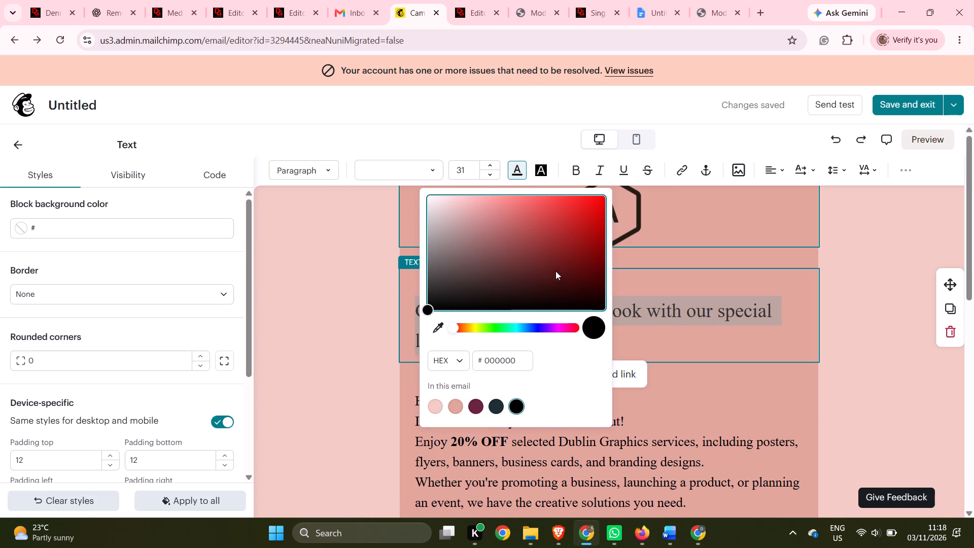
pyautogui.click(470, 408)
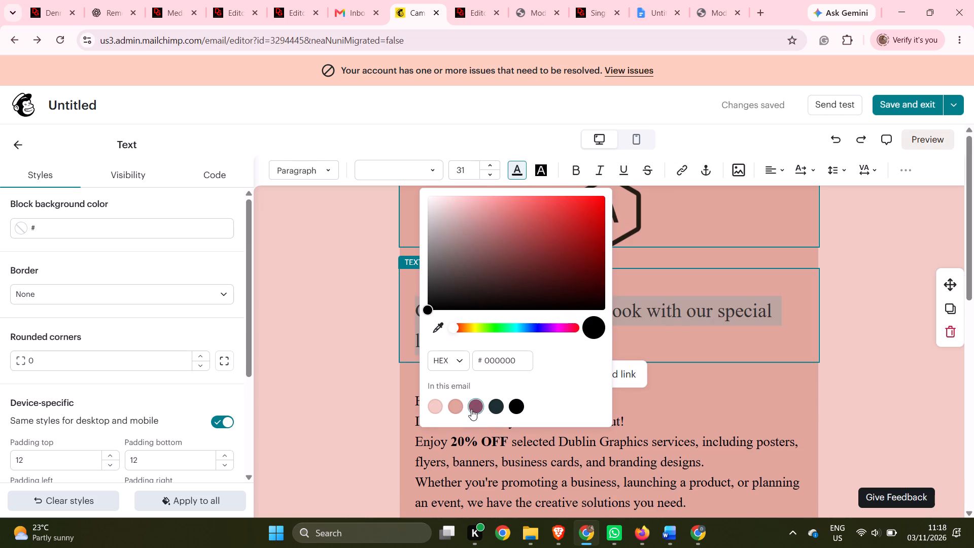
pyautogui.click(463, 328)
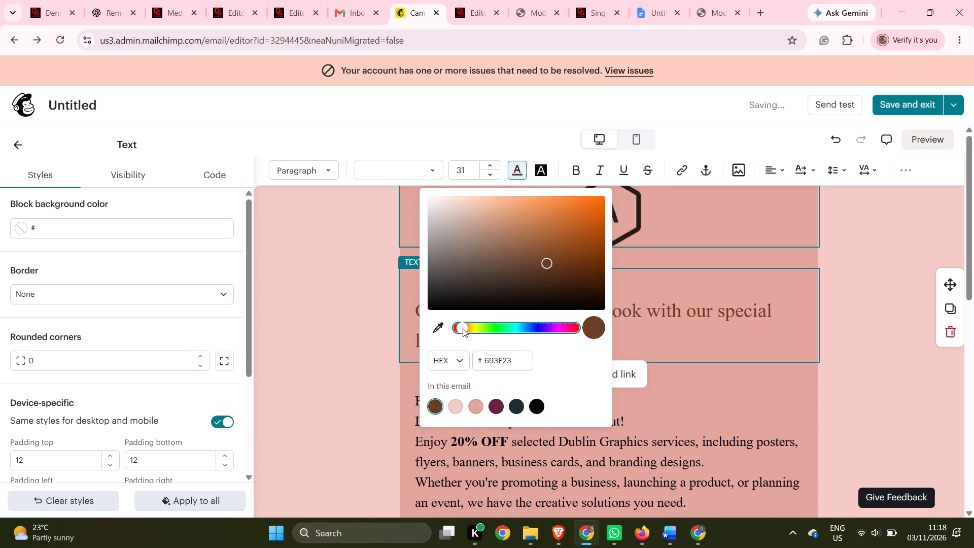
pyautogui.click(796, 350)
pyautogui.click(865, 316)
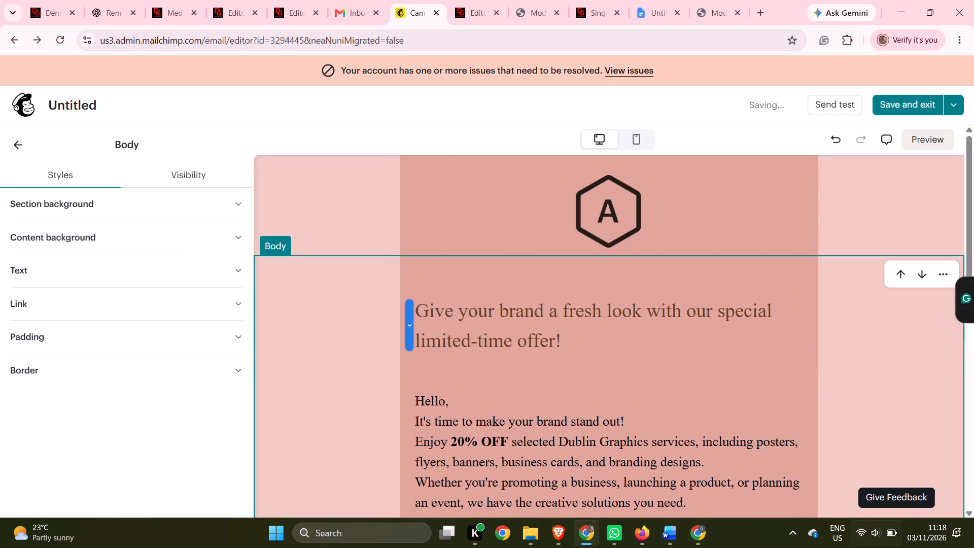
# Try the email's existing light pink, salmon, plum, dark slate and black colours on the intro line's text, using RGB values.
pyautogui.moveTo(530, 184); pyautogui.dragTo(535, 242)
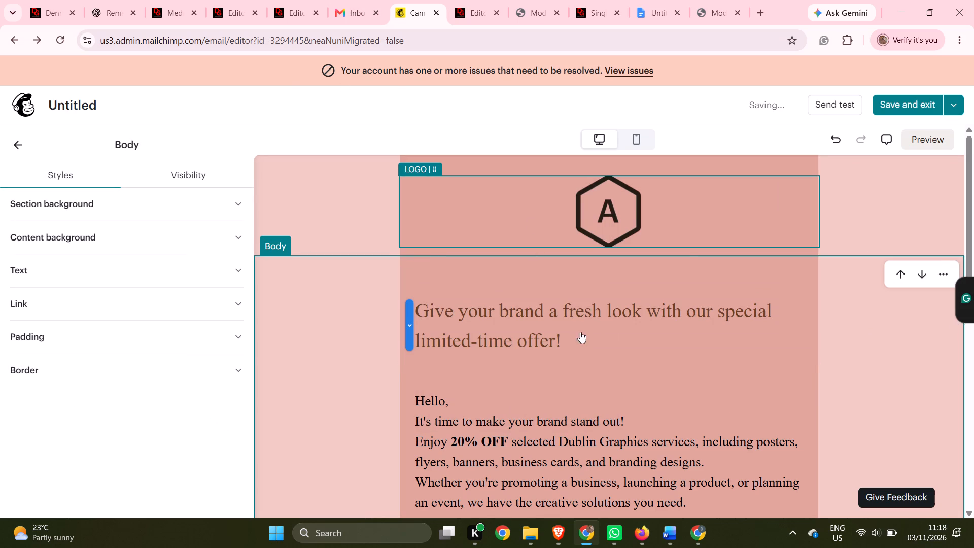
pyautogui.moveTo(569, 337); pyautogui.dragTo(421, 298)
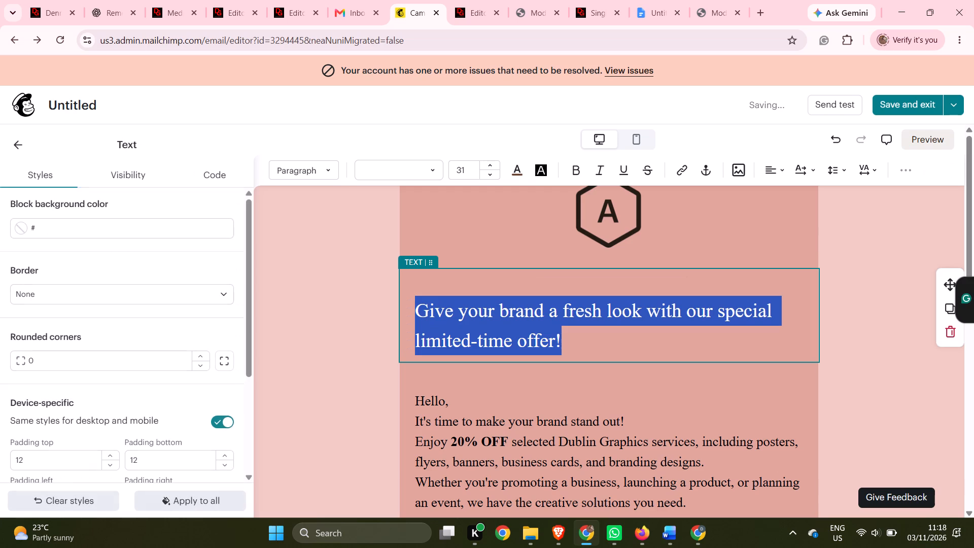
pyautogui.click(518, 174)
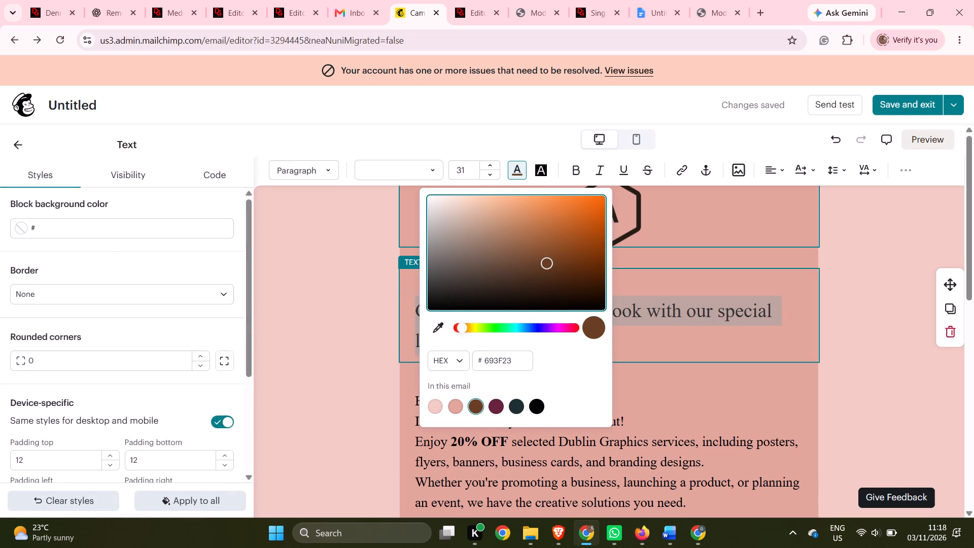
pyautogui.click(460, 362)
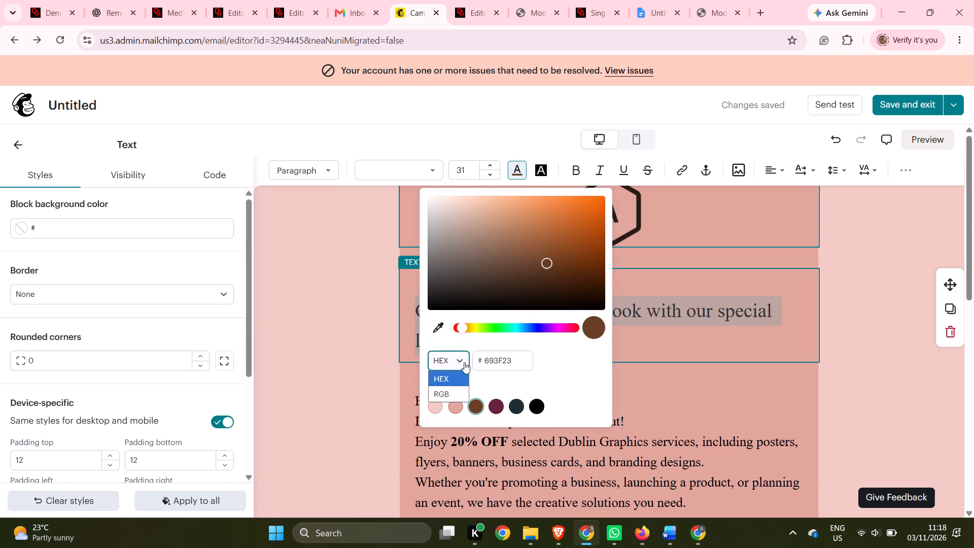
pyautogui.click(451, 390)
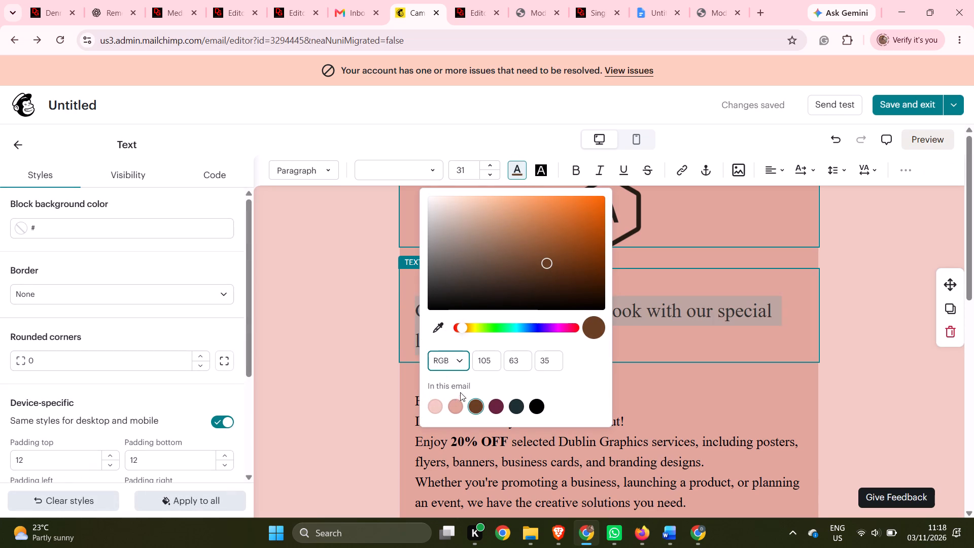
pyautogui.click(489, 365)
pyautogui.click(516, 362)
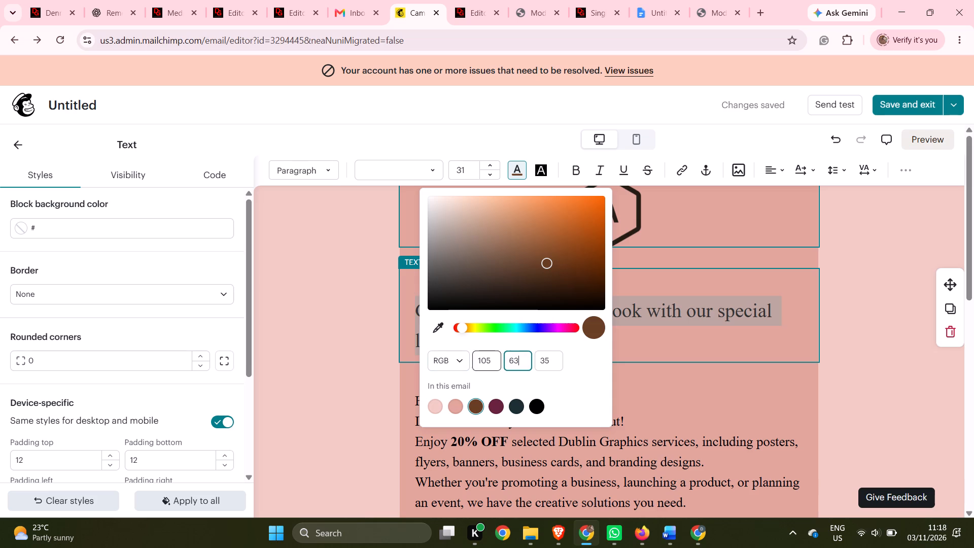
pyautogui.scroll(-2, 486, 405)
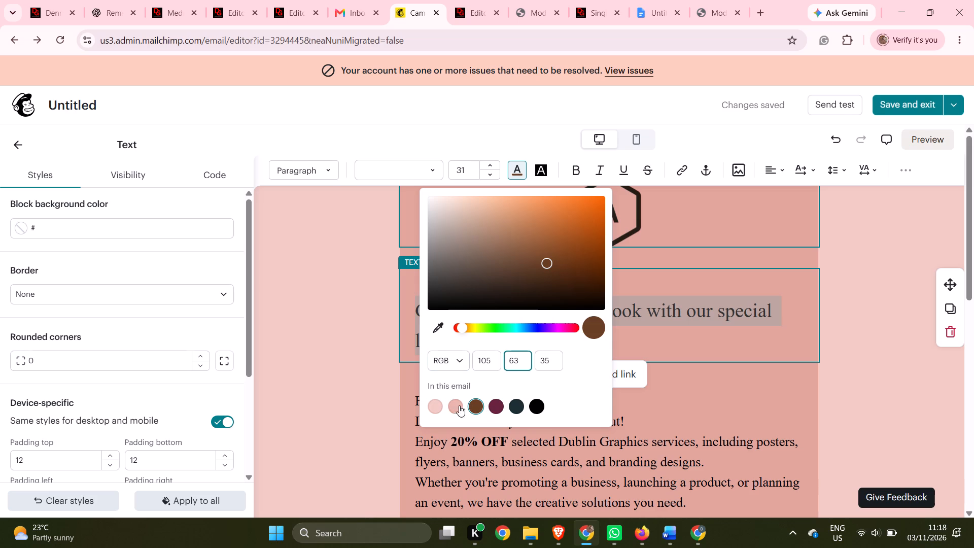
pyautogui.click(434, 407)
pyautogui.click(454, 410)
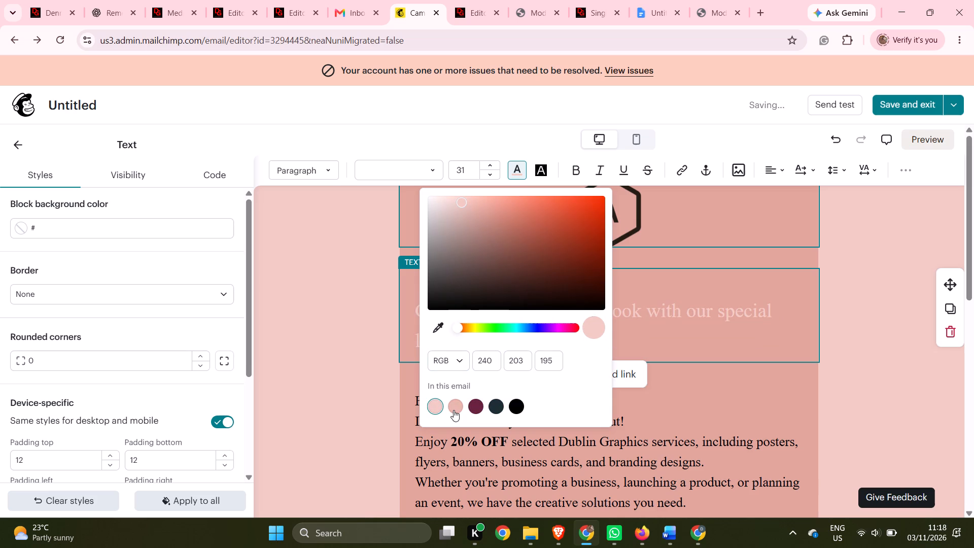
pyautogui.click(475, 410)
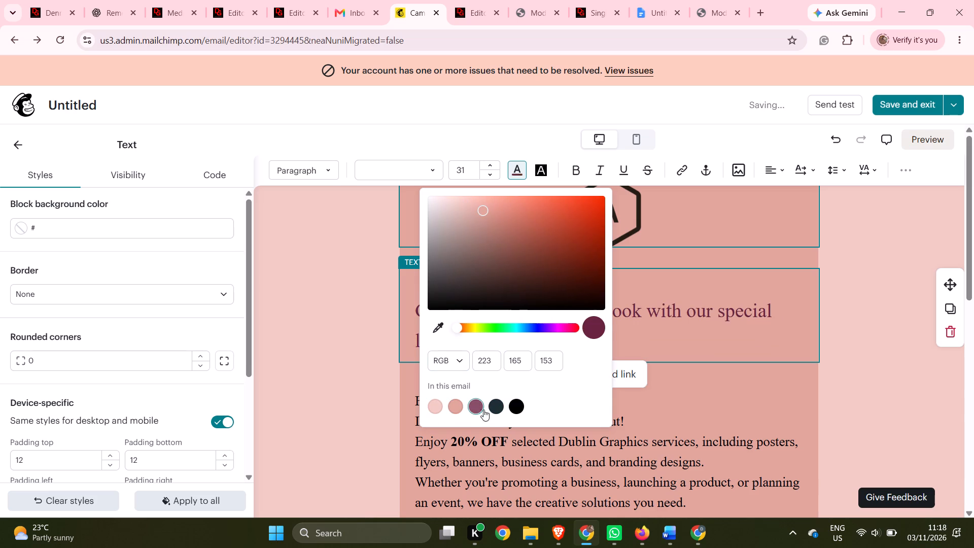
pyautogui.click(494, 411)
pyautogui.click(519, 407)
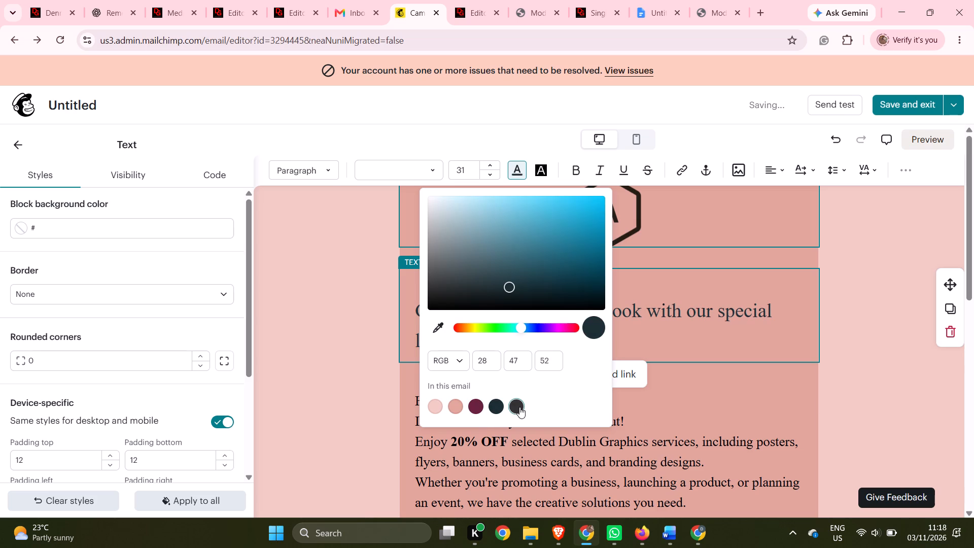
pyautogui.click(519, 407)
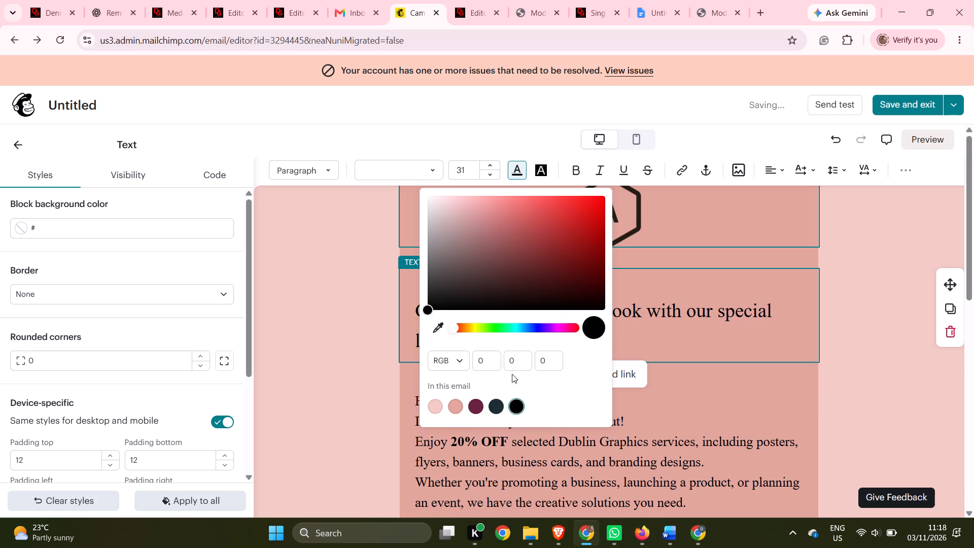
# Change the intro line's text colour to a custom bright, saturated blue.
pyautogui.moveTo(454, 329); pyautogui.dragTo(508, 328)
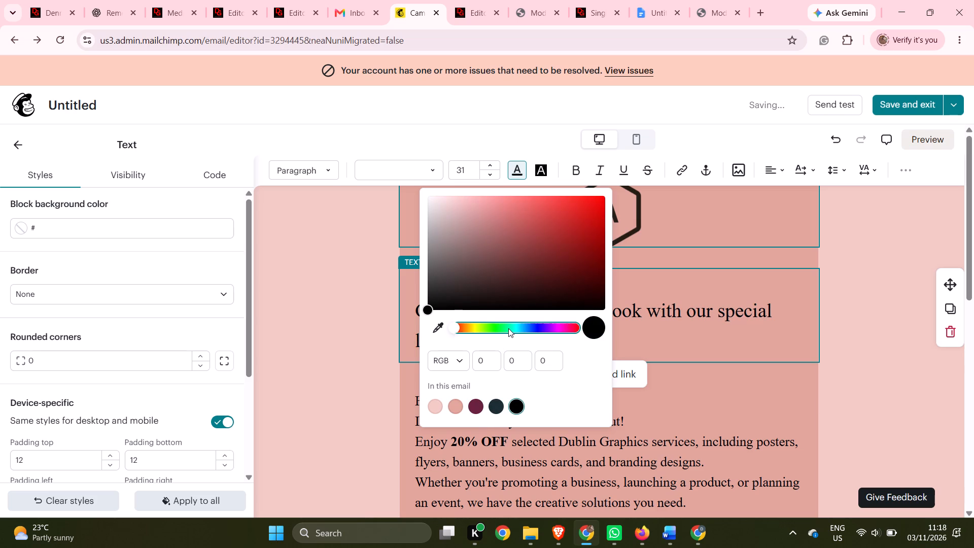
pyautogui.moveTo(508, 328); pyautogui.dragTo(547, 336)
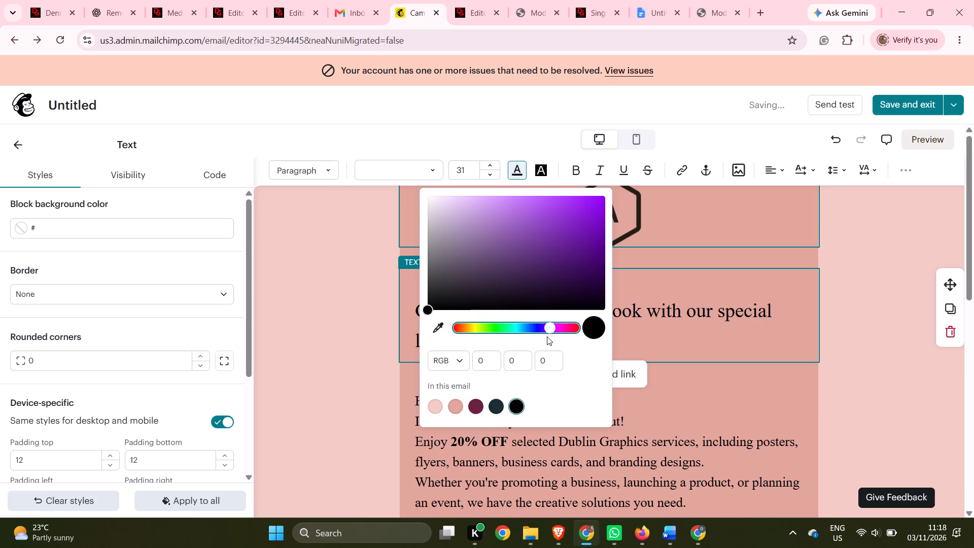
pyautogui.moveTo(547, 336); pyautogui.dragTo(532, 336)
pyautogui.click(580, 219)
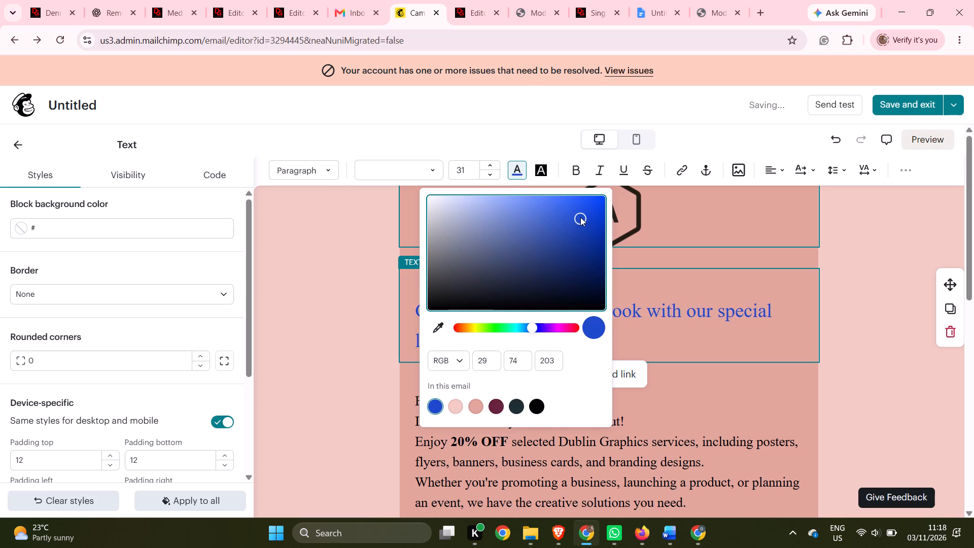
pyautogui.click(558, 212)
pyautogui.moveTo(558, 212); pyautogui.dragTo(601, 211)
pyautogui.click(863, 278)
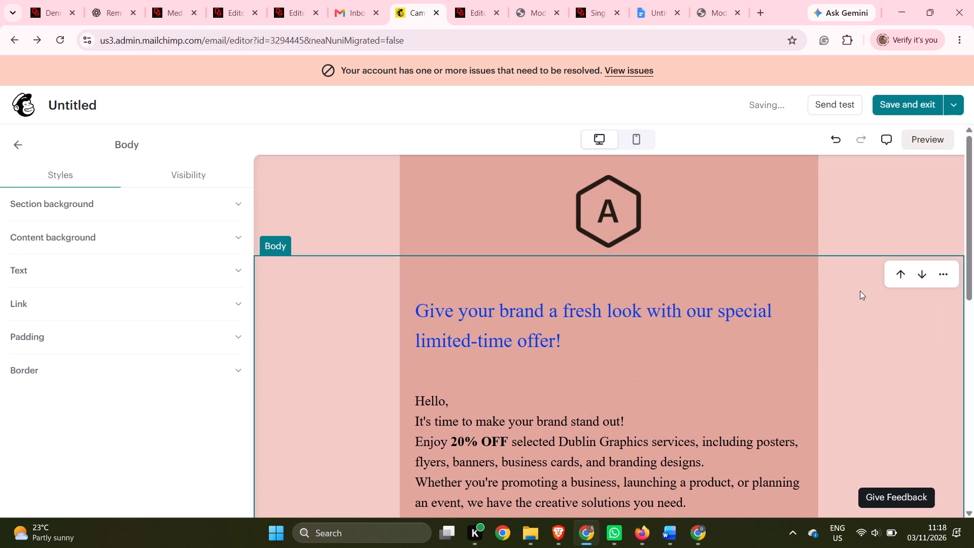
# Examine the email layout from the blue intro line through the body text and banner image to the VISIT US button.
pyautogui.scroll(-5, 872, 302)
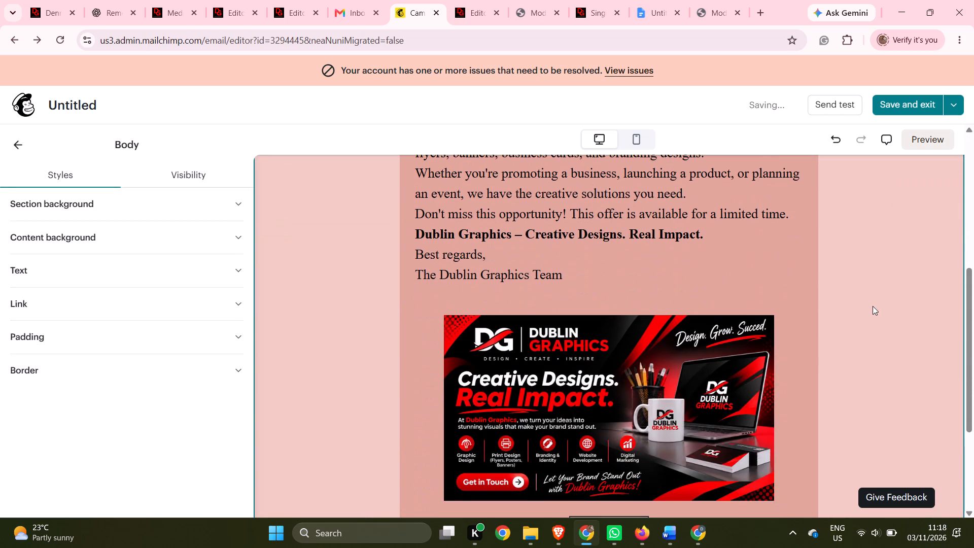
pyautogui.scroll(3, 875, 305)
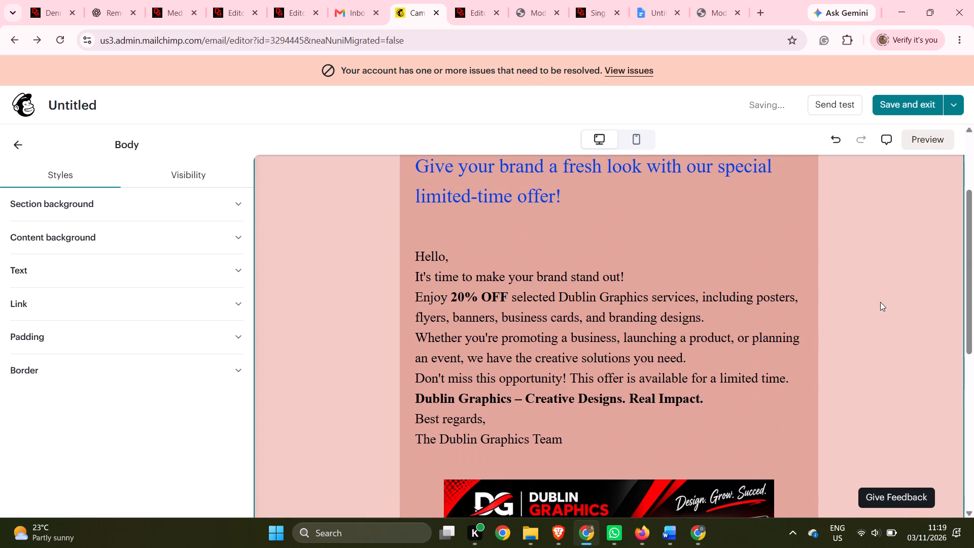
pyautogui.scroll(-4, 883, 299)
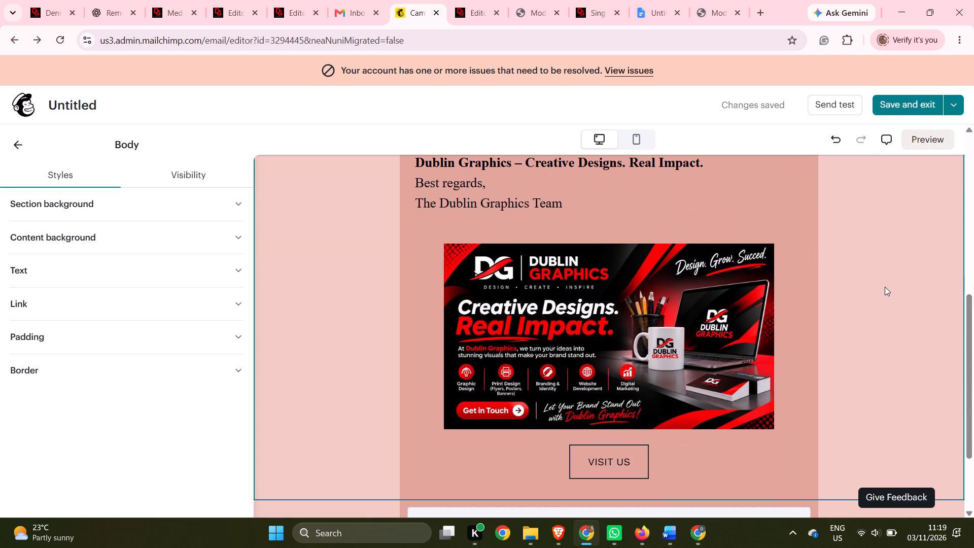
pyautogui.scroll(6, 881, 286)
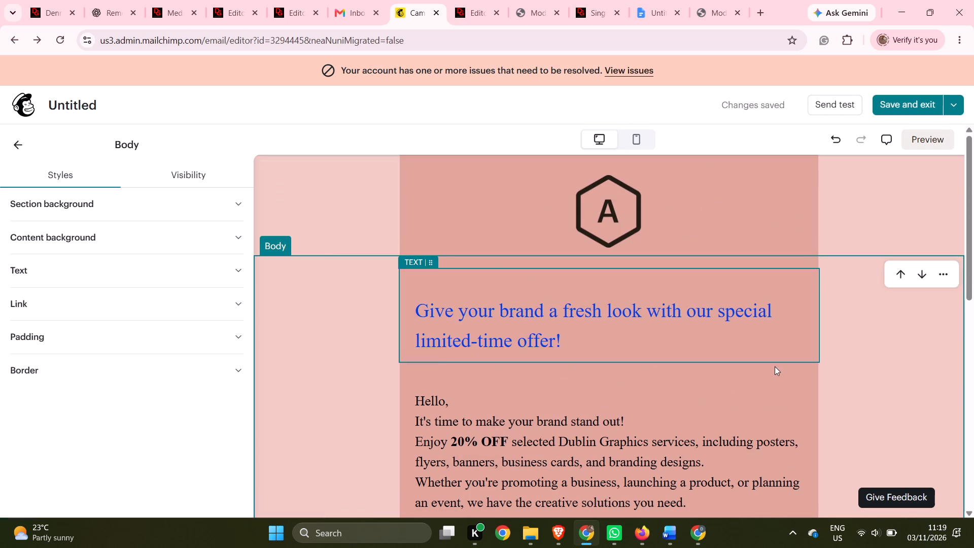
# Set the block background colour of the body text starting with "Hello," to the email's black.
pyautogui.click(761, 373)
pyautogui.click(724, 222)
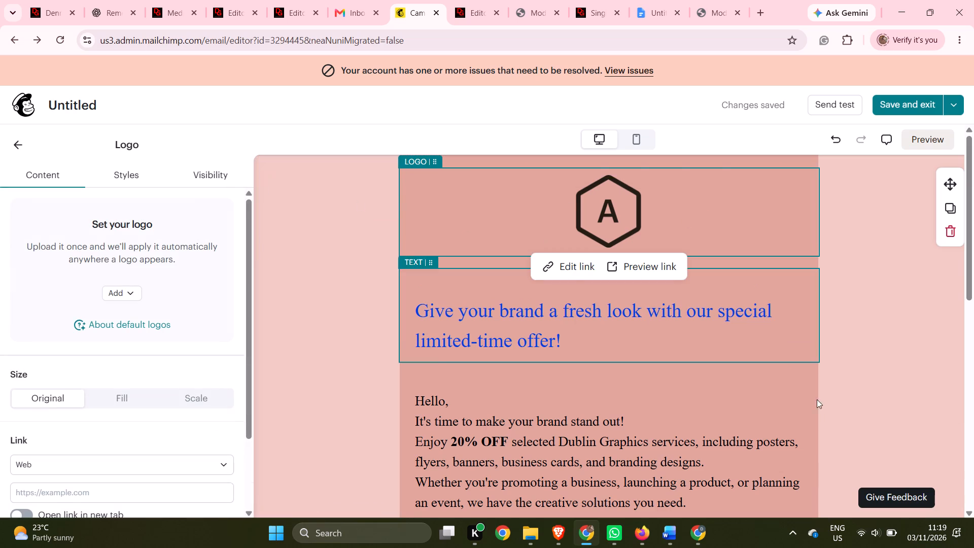
pyautogui.click(763, 407)
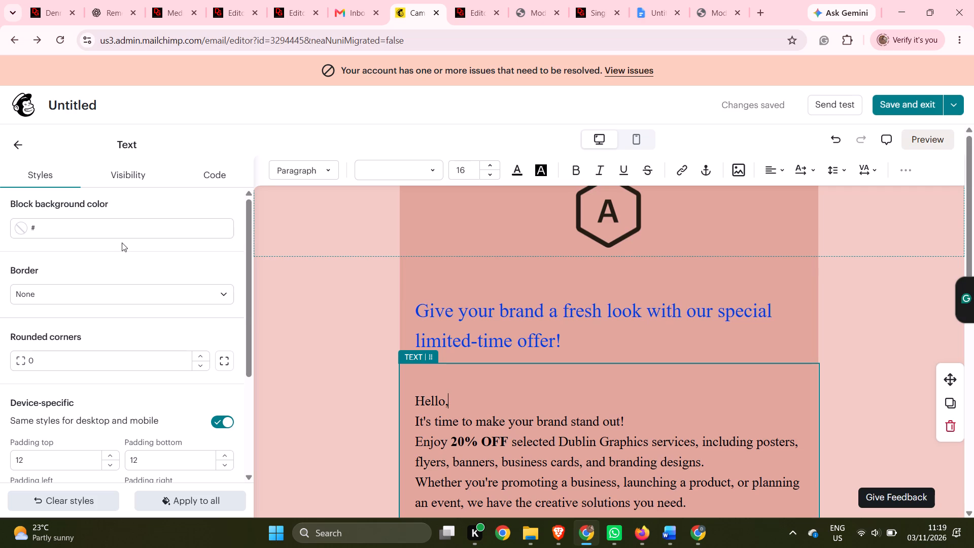
pyautogui.click(126, 233)
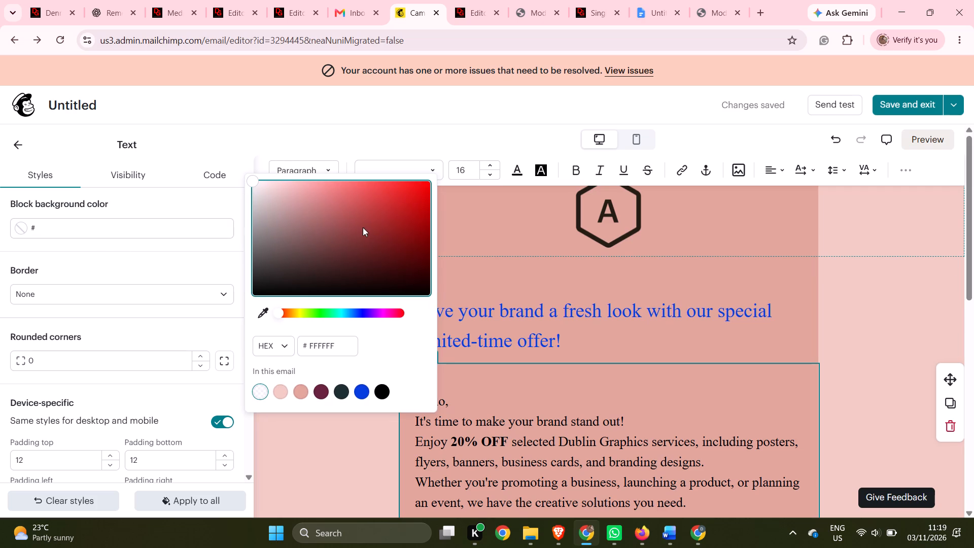
pyautogui.click(379, 387)
# Select all of the body text starting with "Hello," and open its text colour for editing.
pyautogui.click(512, 252)
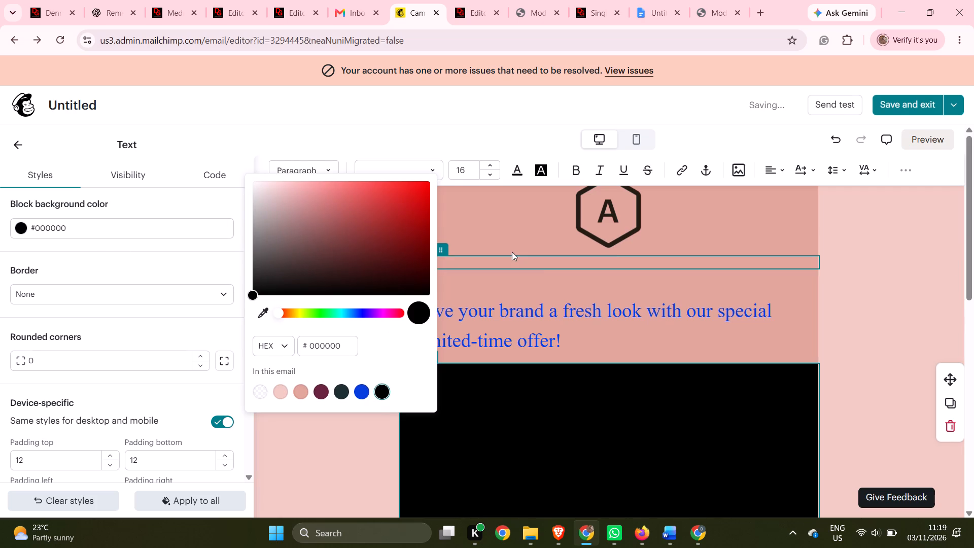
pyautogui.scroll(-5, 571, 372)
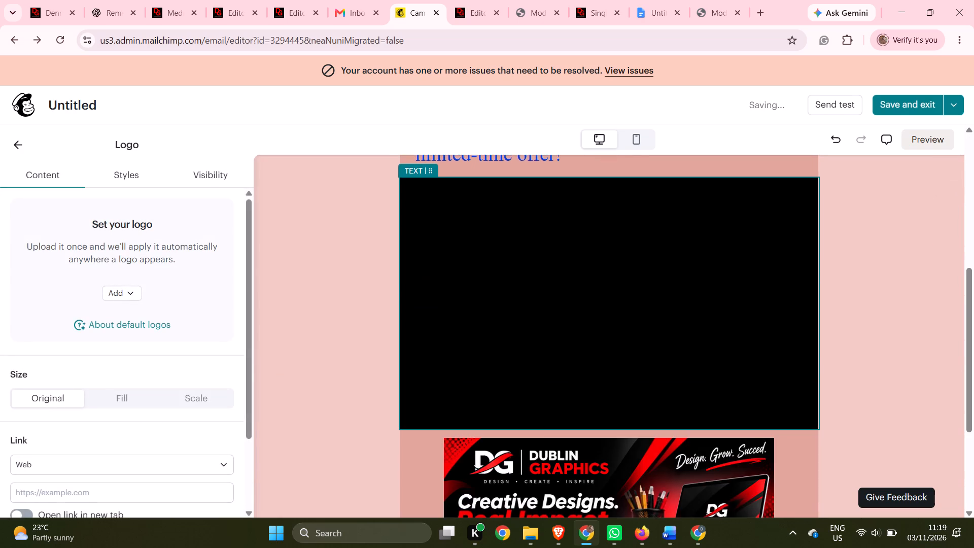
pyautogui.scroll(2, 559, 225)
pyautogui.moveTo(483, 290); pyautogui.dragTo(522, 286)
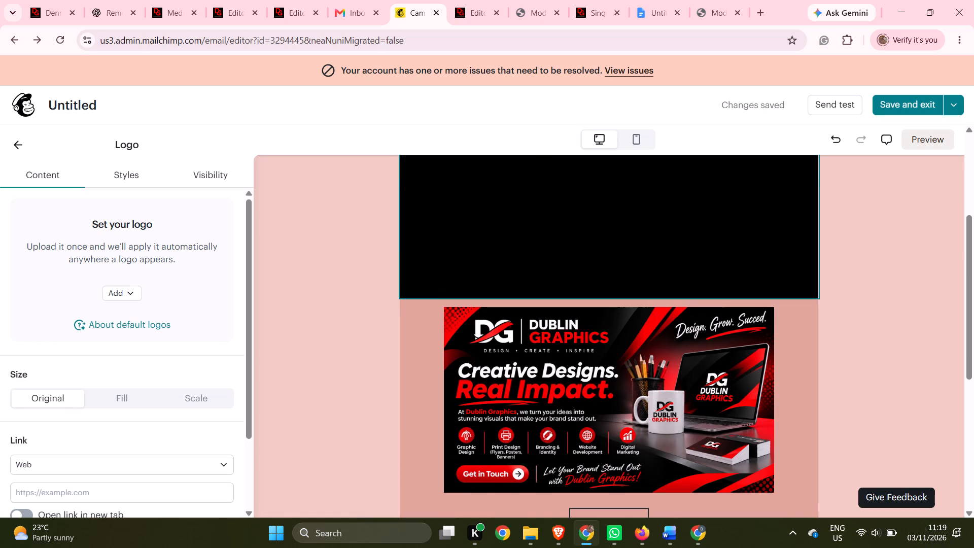
pyautogui.hotkey('ctrl', 'a')
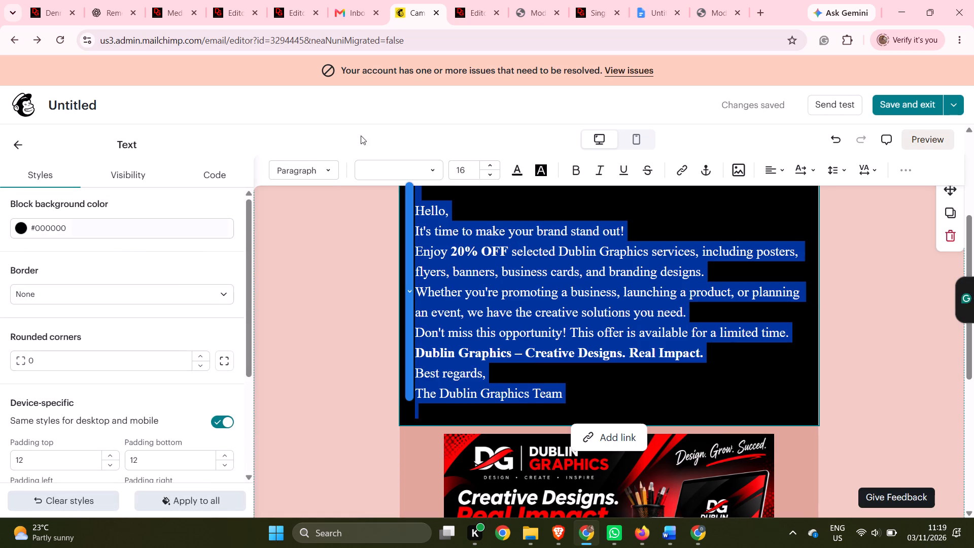
pyautogui.click(523, 175)
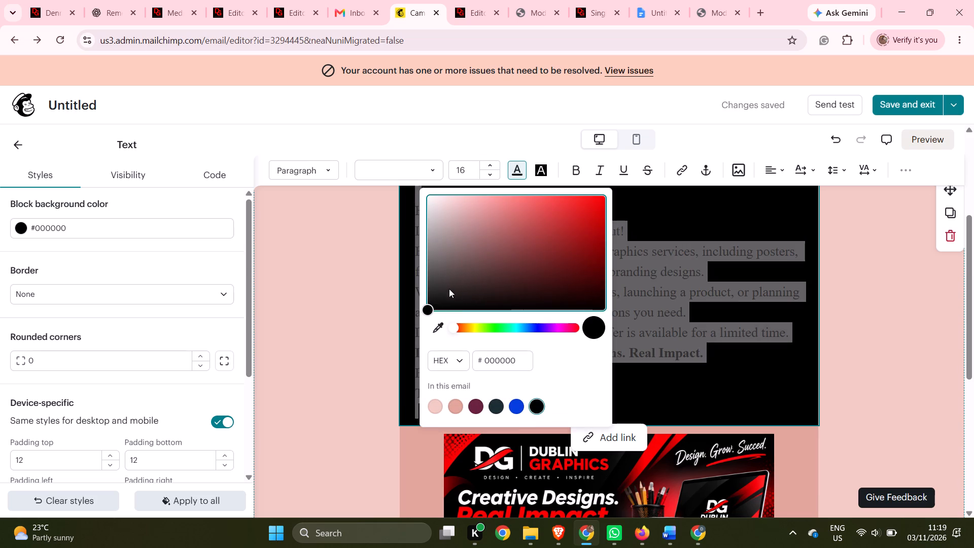
# Search Google for "white color code" in a new browser tab and copy the hex code #FFFFFF.
pyautogui.click(762, 15)
pyautogui.click(718, 38)
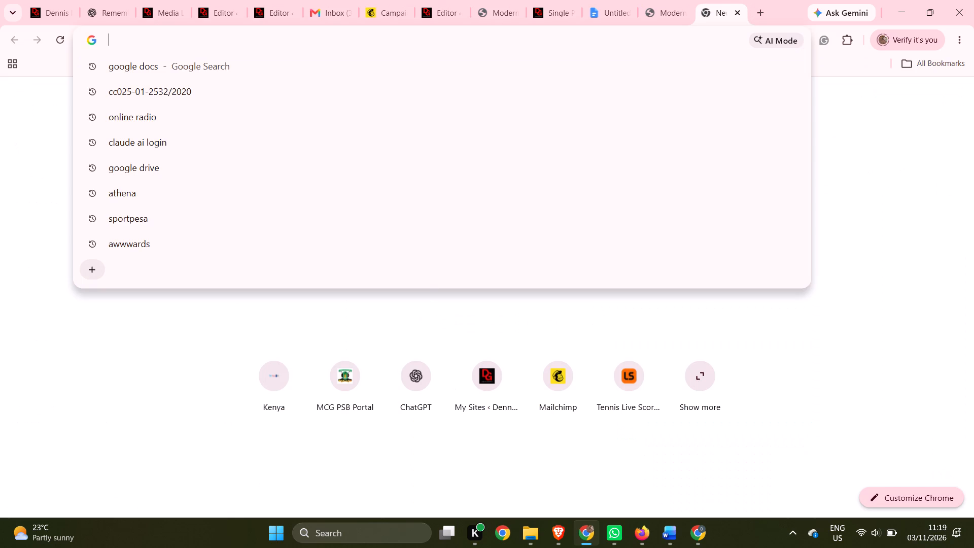
pyautogui.write('white')
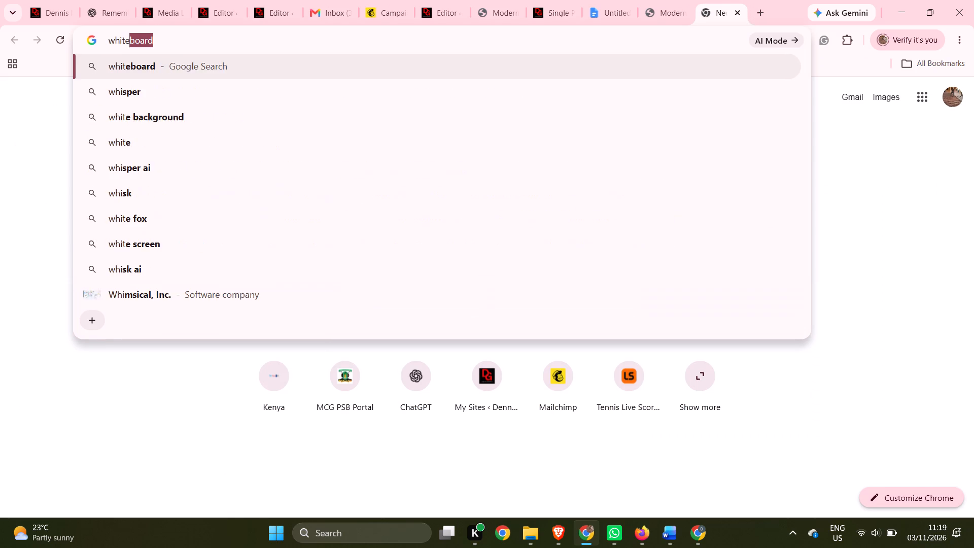
pyautogui.press('space')
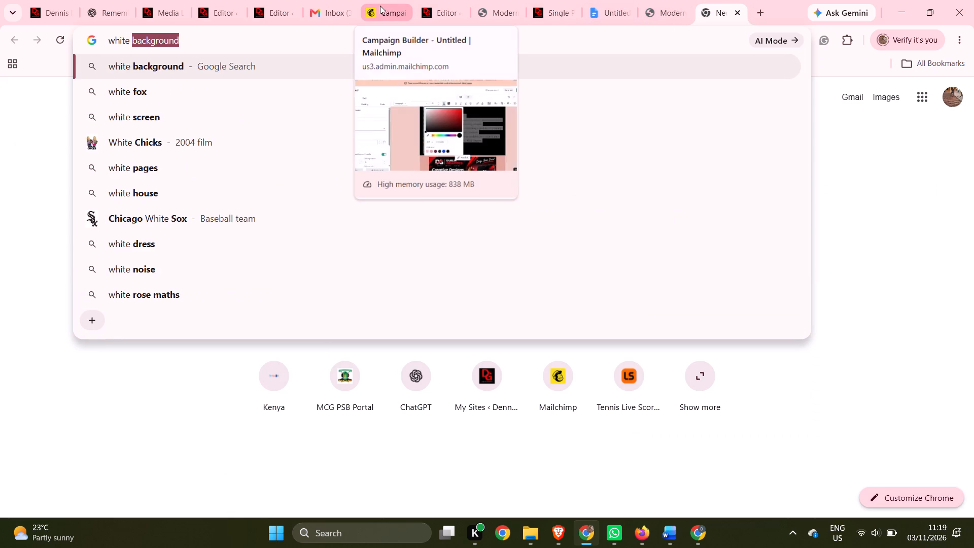
pyautogui.write('color')
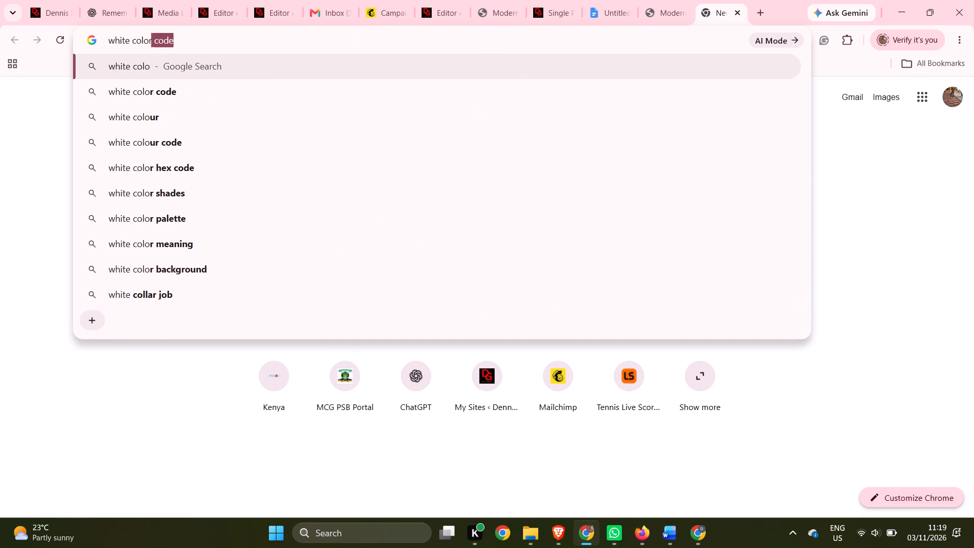
pyautogui.press('space')
pyautogui.press('Return')
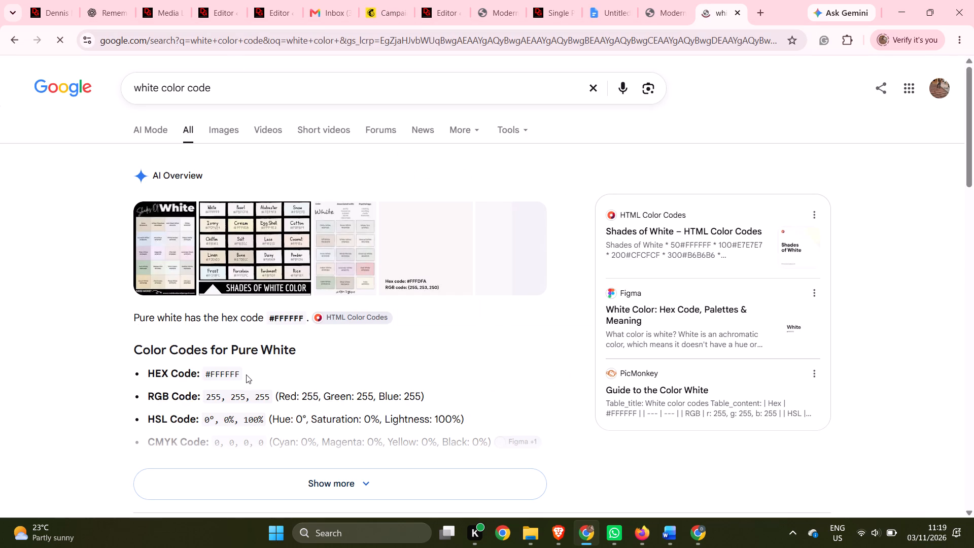
pyautogui.moveTo(247, 374); pyautogui.dragTo(206, 374)
pyautogui.rightClick(204, 378)
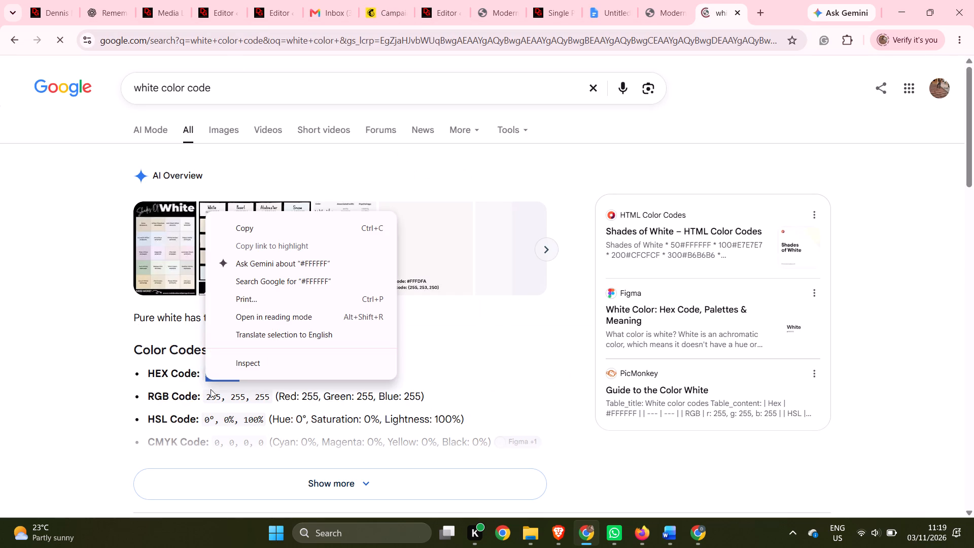
pyautogui.click(247, 225)
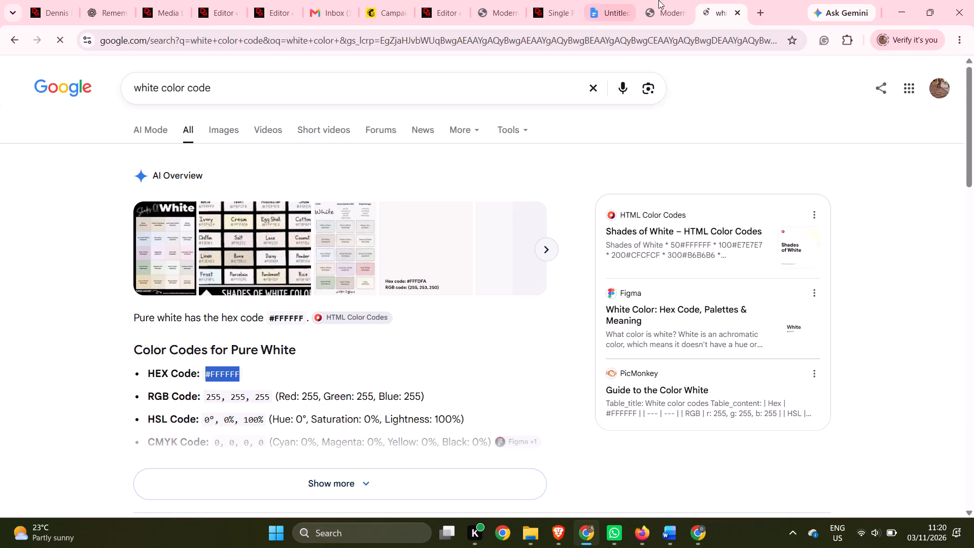
# Back in the Mailchimp email, set the selected body text's colour to the copied hex code #FFFFFF.
pyautogui.click(672, 0)
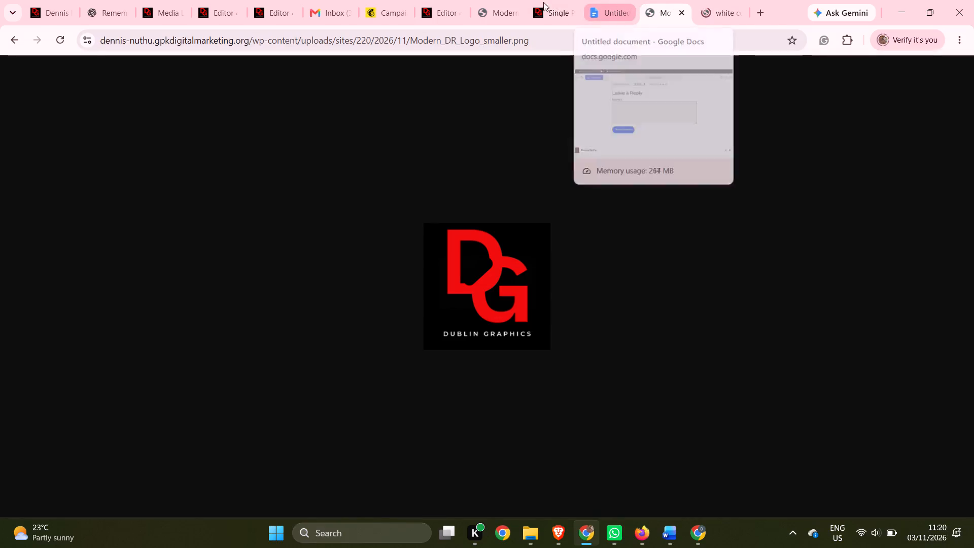
pyautogui.click(380, 0)
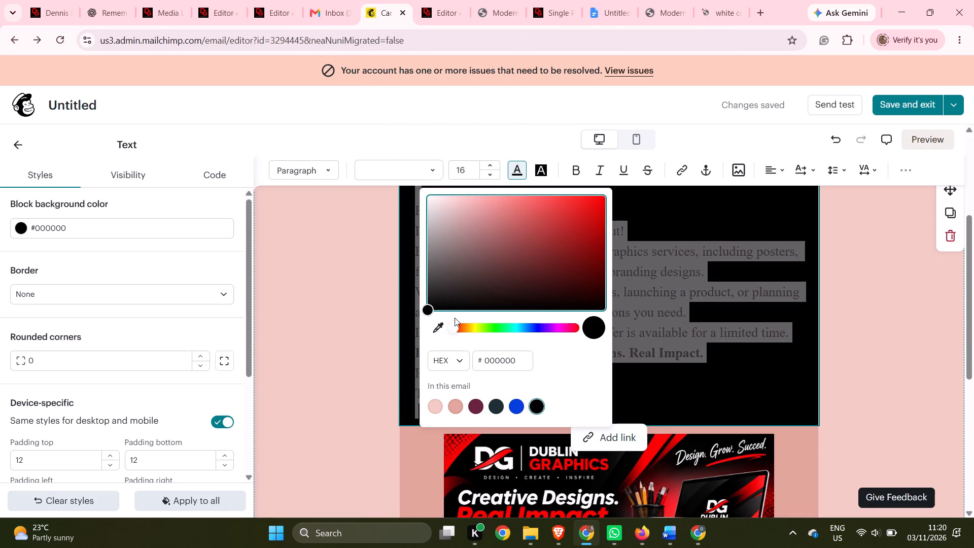
pyautogui.click(518, 365)
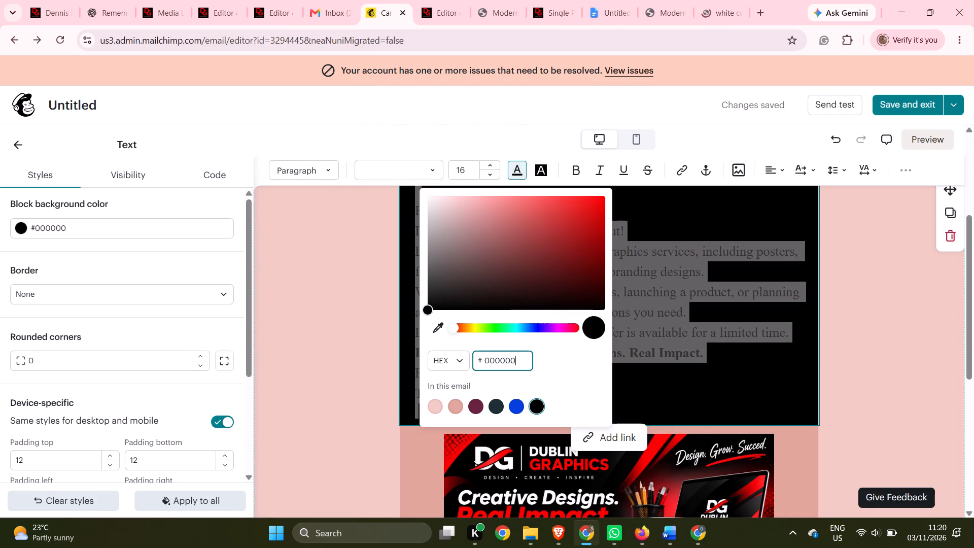
pyautogui.rightClick(518, 365)
pyautogui.click(550, 219)
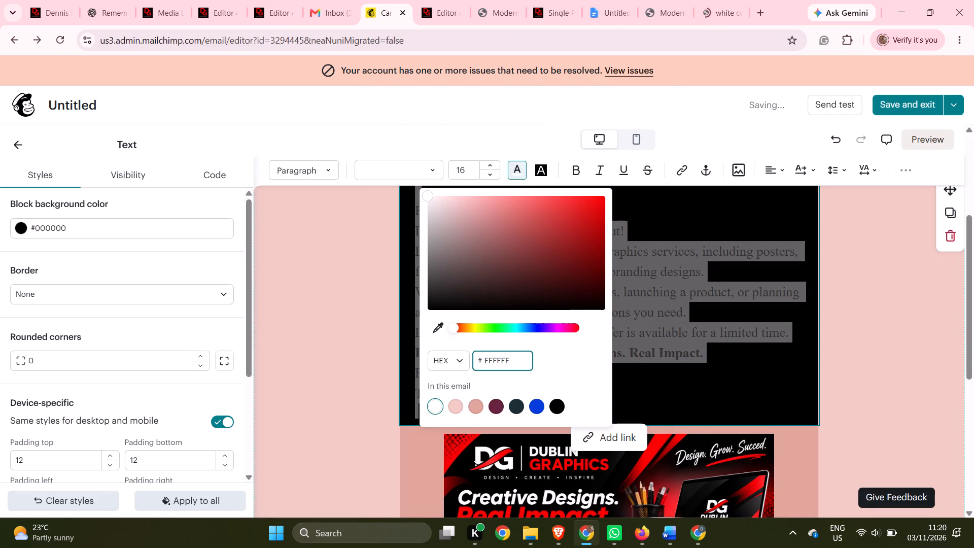
pyautogui.click(433, 404)
pyautogui.click(684, 401)
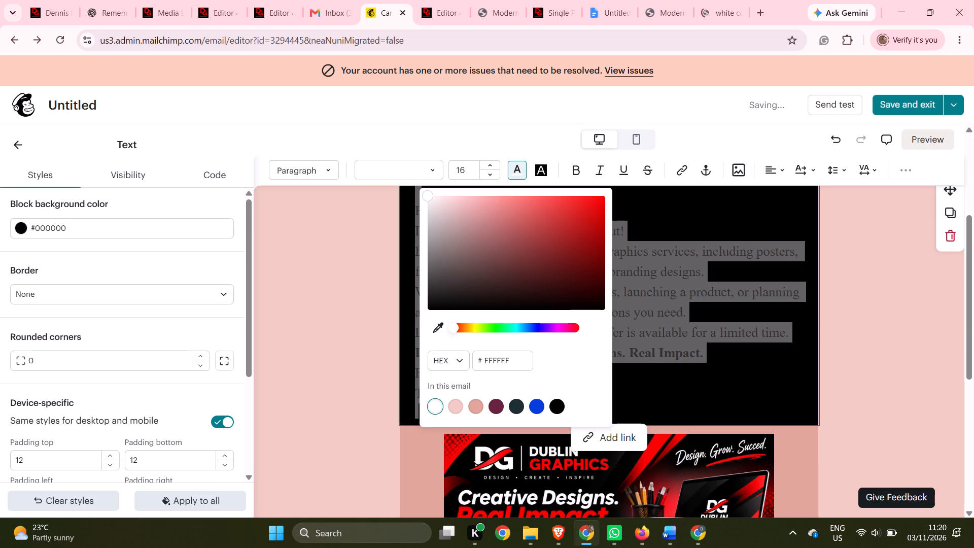
pyautogui.click(644, 422)
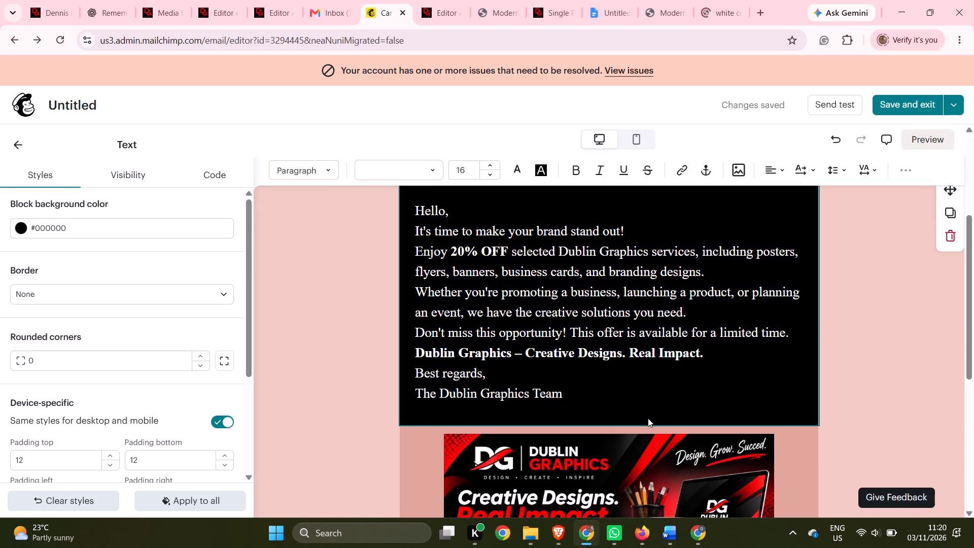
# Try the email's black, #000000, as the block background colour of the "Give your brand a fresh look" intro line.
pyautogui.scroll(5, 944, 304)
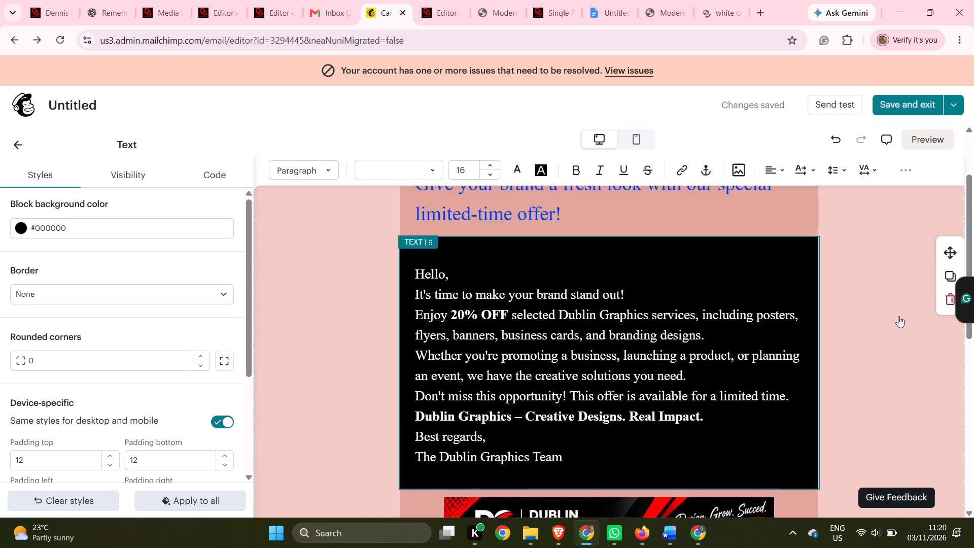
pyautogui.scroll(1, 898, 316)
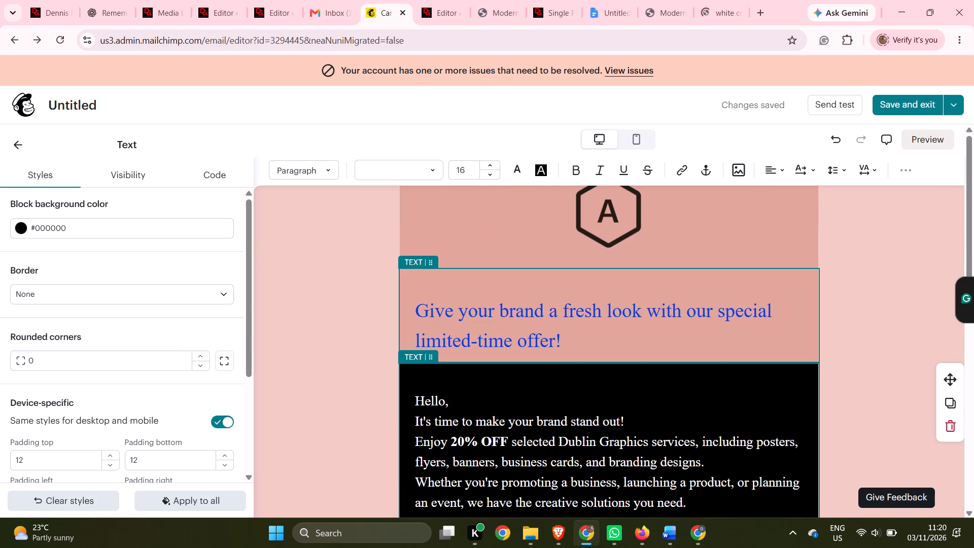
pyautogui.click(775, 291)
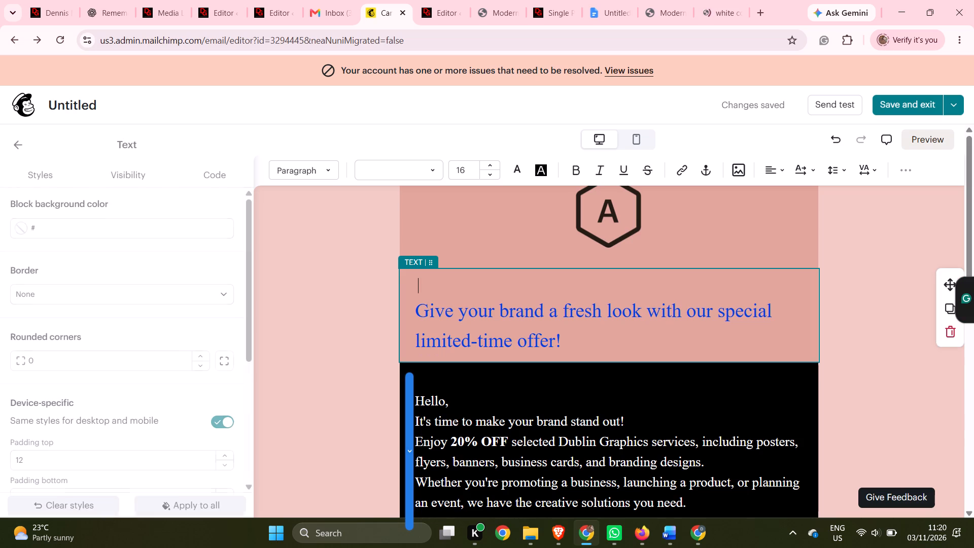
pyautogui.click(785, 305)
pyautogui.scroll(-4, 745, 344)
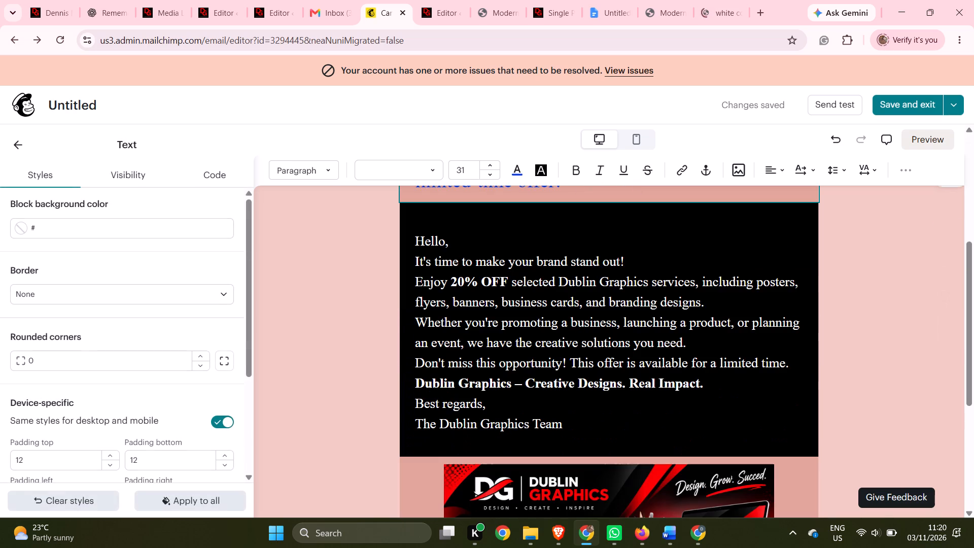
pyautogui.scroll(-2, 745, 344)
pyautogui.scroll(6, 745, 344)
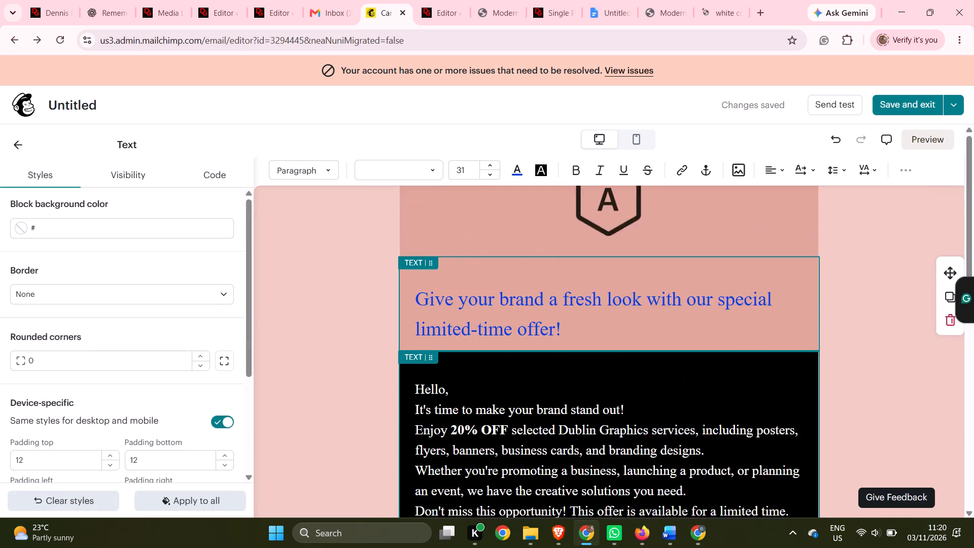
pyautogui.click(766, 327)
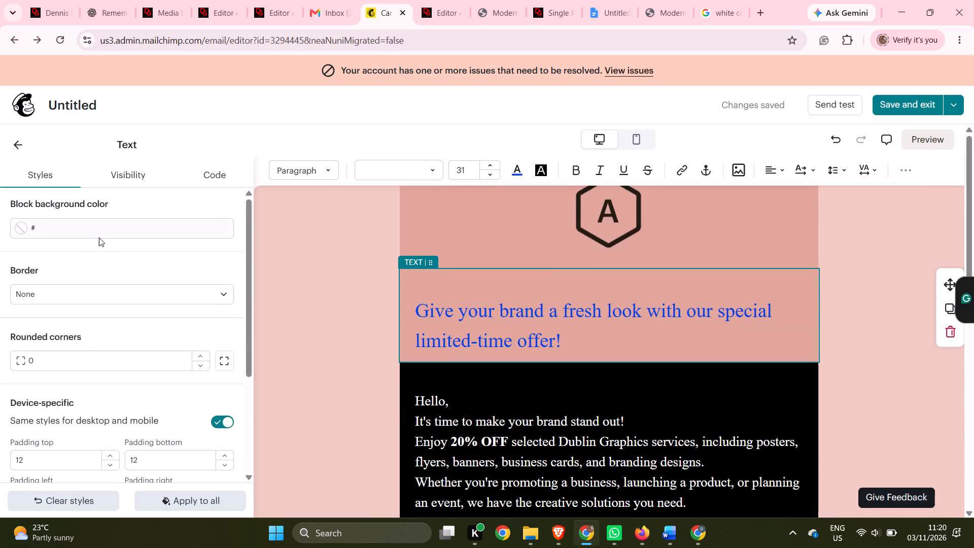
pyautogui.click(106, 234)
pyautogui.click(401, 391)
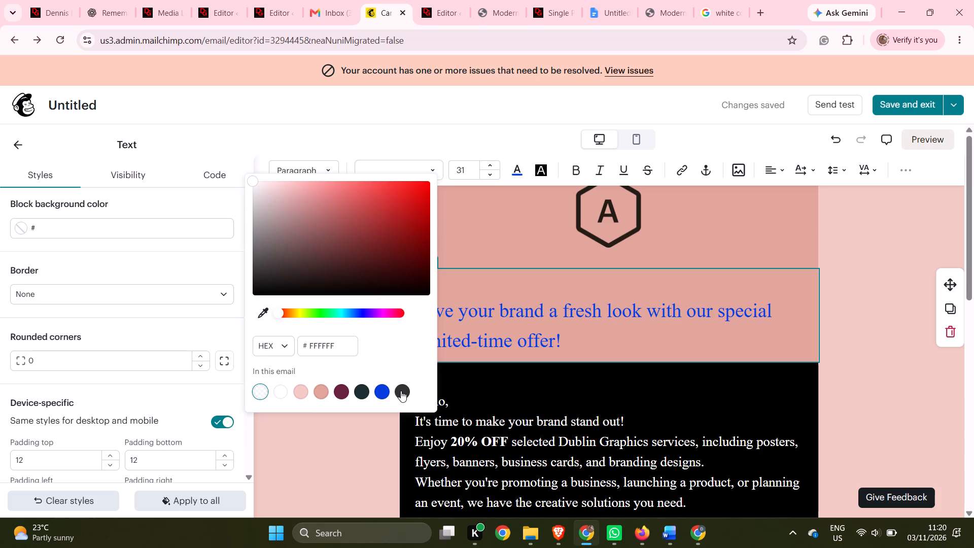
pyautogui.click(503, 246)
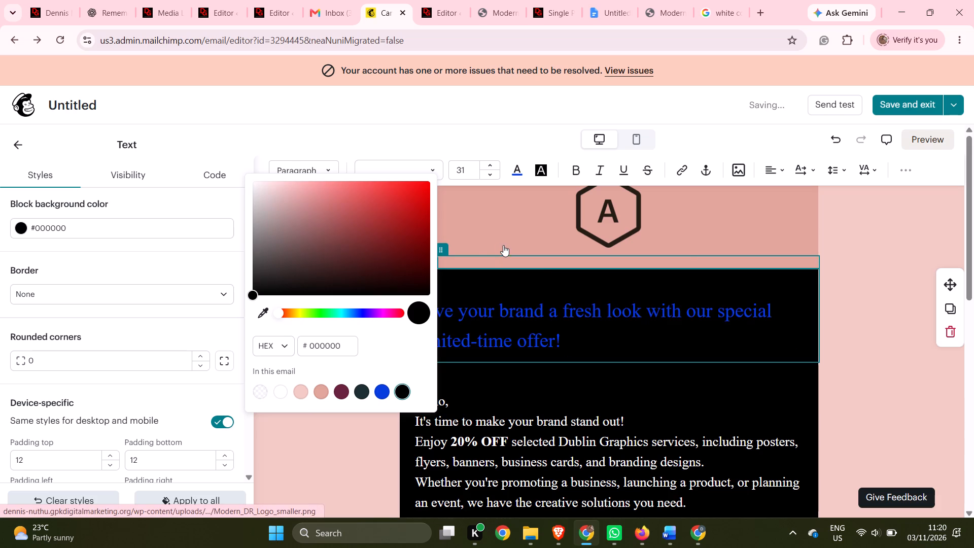
# Examine the email layout from the logo block down through the intro line and body text.
pyautogui.click(516, 224)
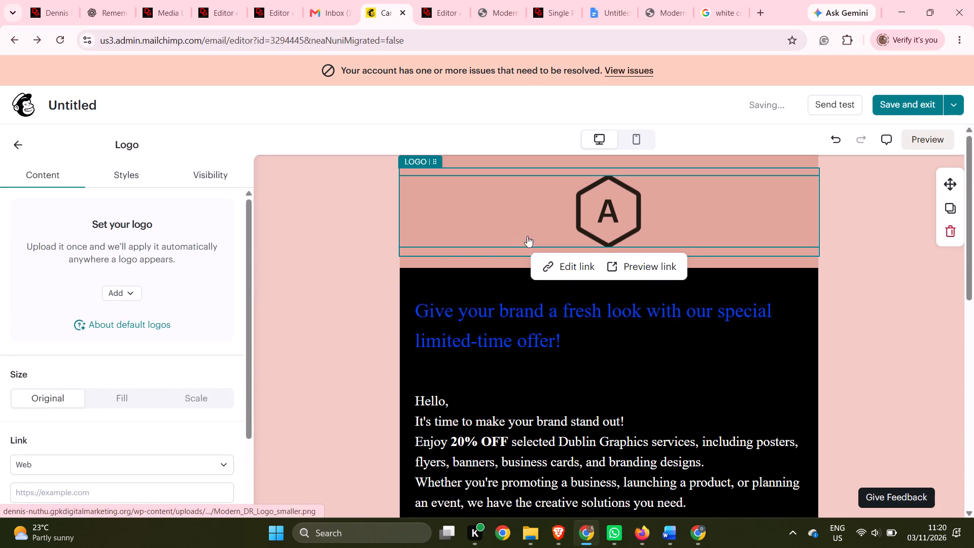
pyautogui.scroll(-10, 680, 326)
pyautogui.scroll(8, 681, 328)
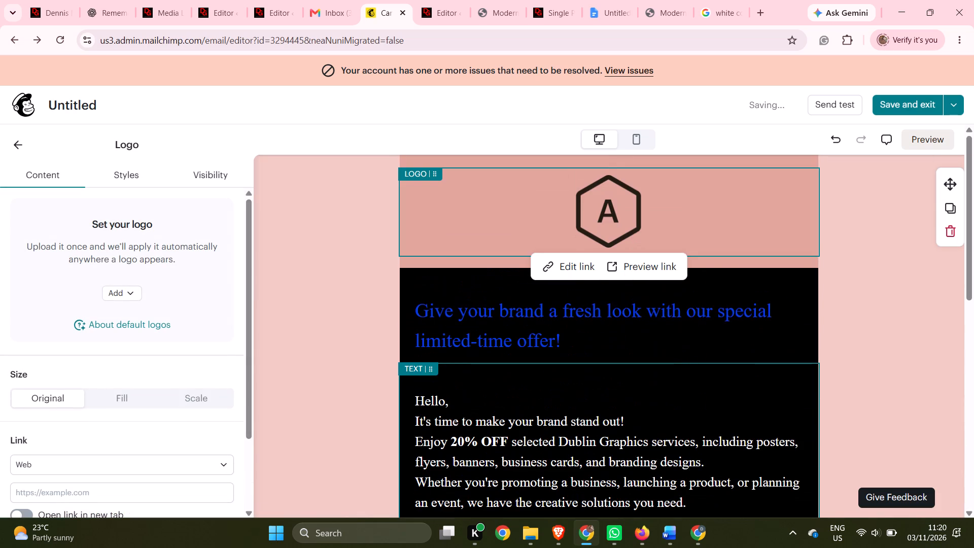
pyautogui.click(862, 266)
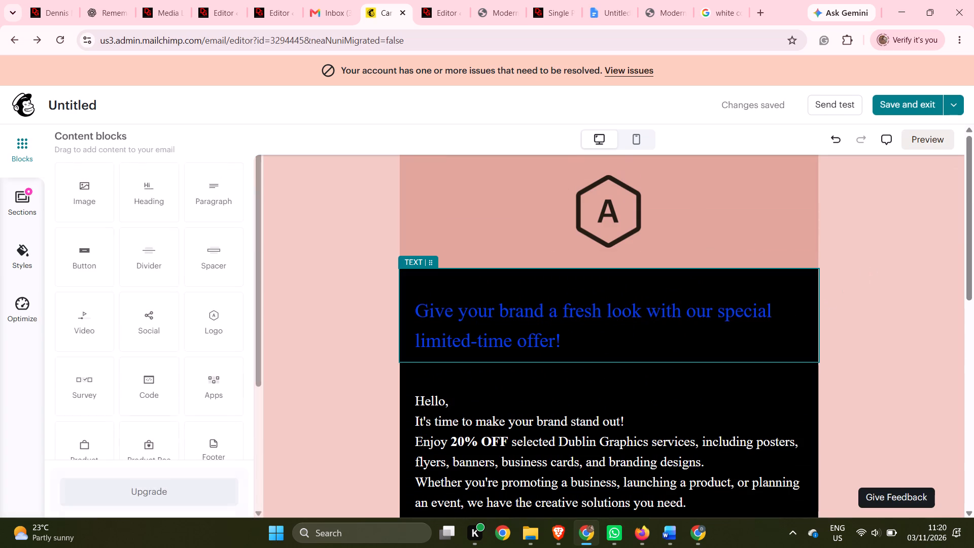
# Set the block background colour of the "Give your brand a fresh look" intro line to the copied hex code #FFFFFF.
pyautogui.click(565, 340)
pyautogui.doubleClick(555, 342)
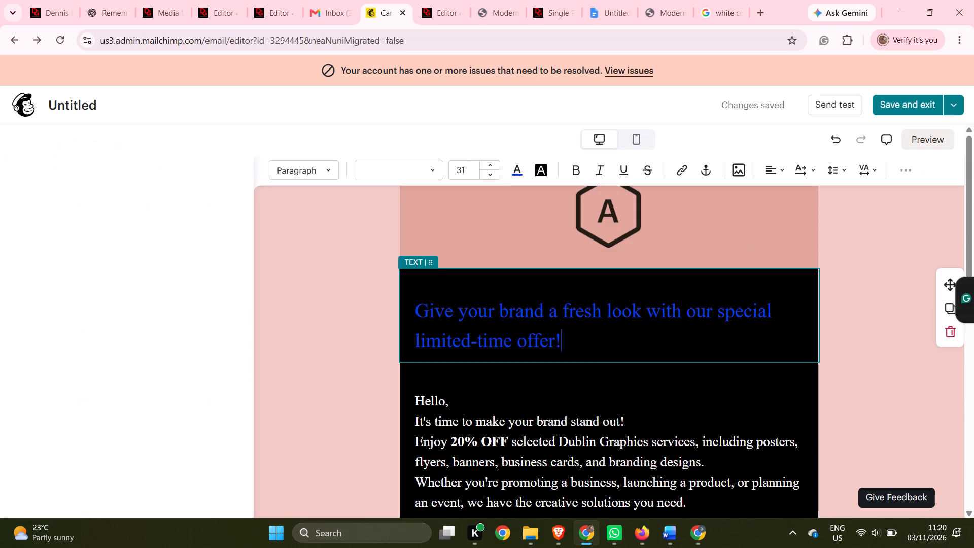
pyautogui.click(540, 342)
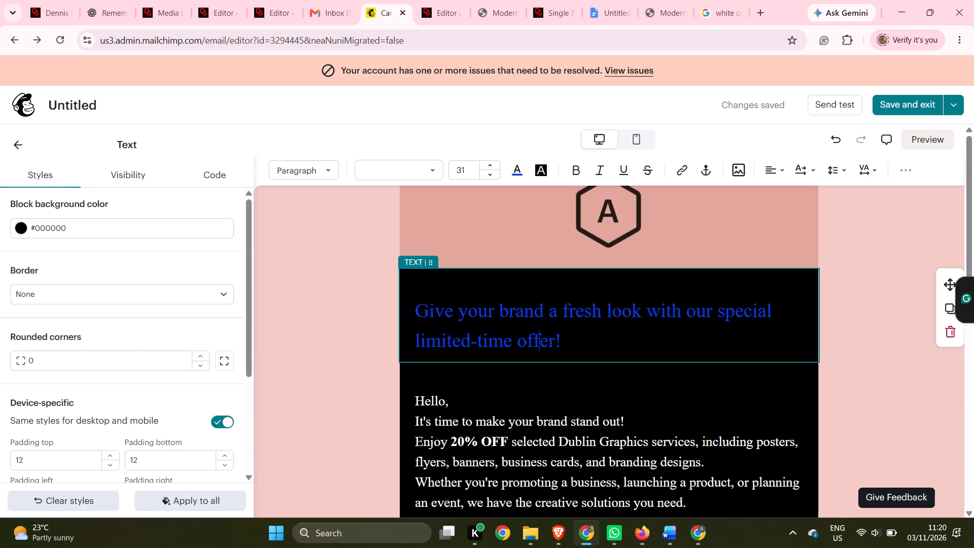
pyautogui.hotkey('ctrl', 'a')
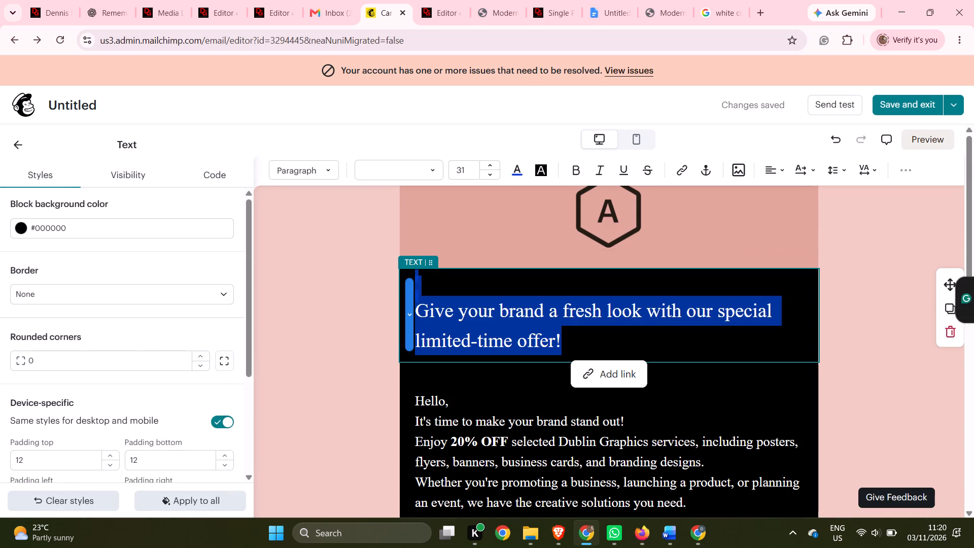
pyautogui.click(214, 224)
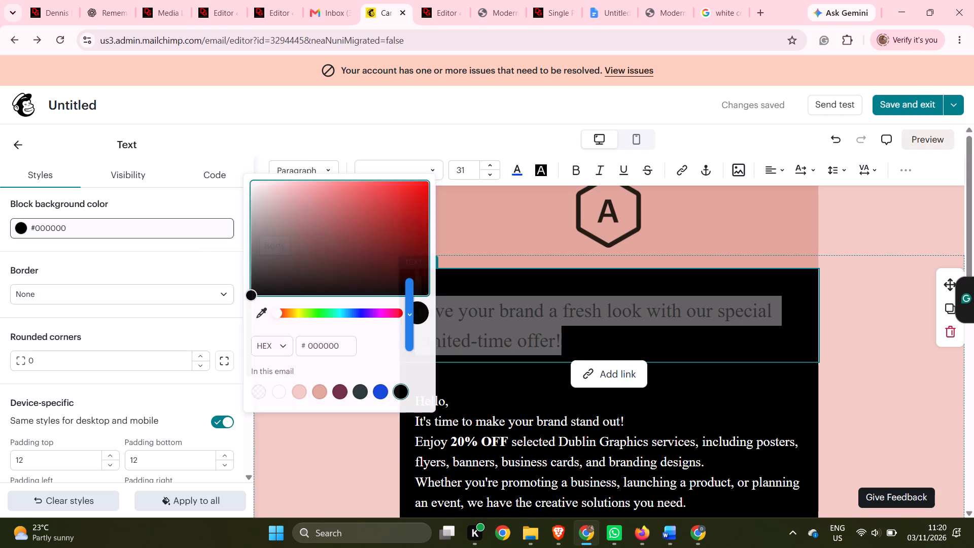
pyautogui.click(331, 350)
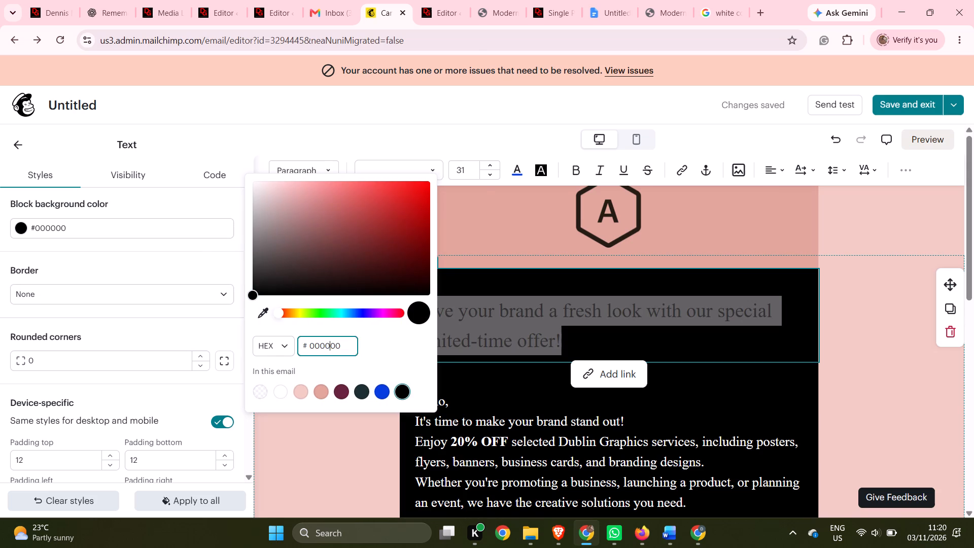
pyautogui.rightClick(331, 350)
pyautogui.click(356, 203)
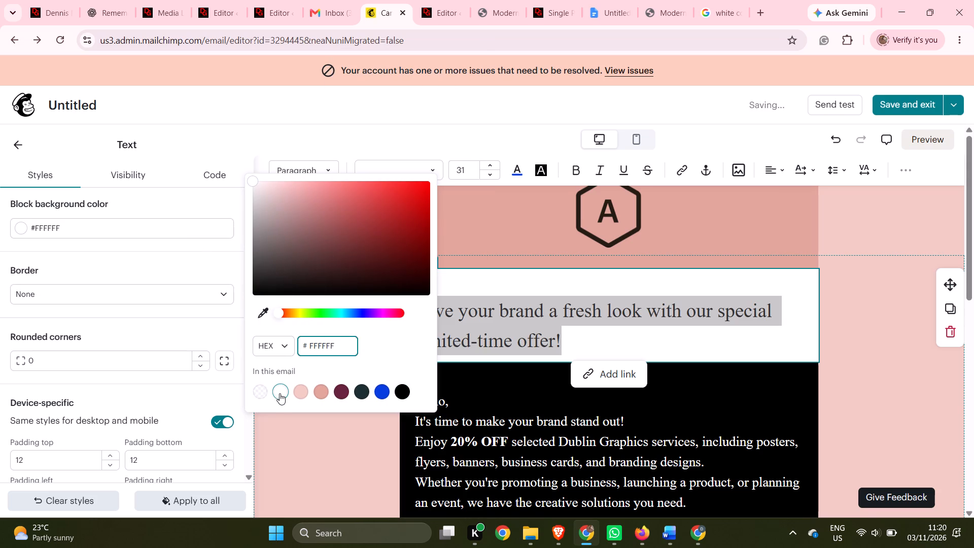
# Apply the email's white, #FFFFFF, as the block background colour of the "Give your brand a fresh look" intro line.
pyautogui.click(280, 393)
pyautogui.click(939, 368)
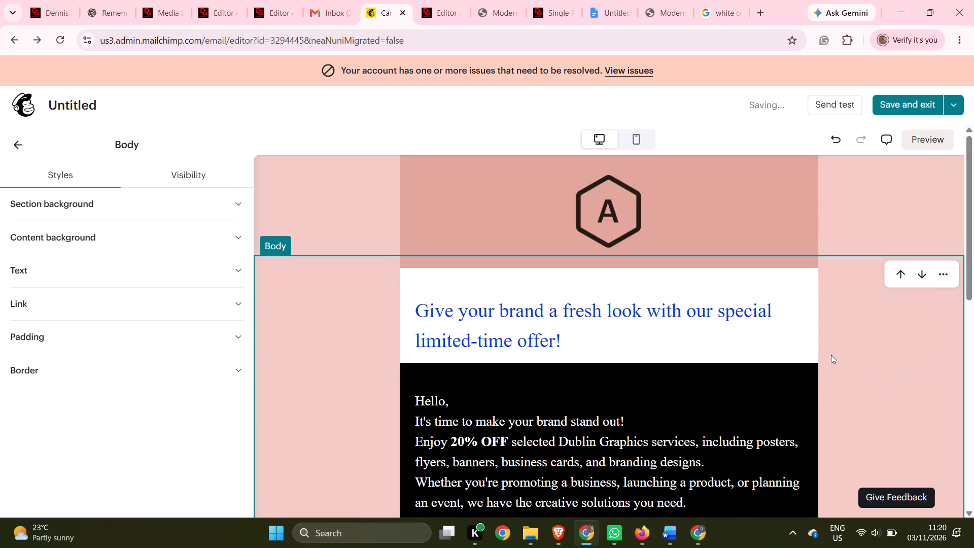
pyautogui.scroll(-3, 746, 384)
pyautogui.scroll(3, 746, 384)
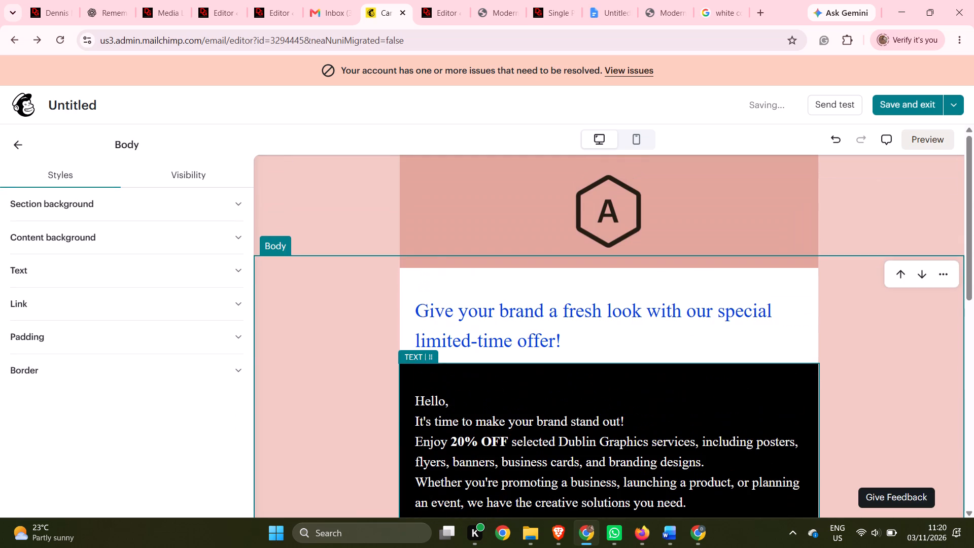
# Set the block background colour of the "Give your brand a fresh look" intro line to the email's black, #000000.
pyautogui.click(633, 340)
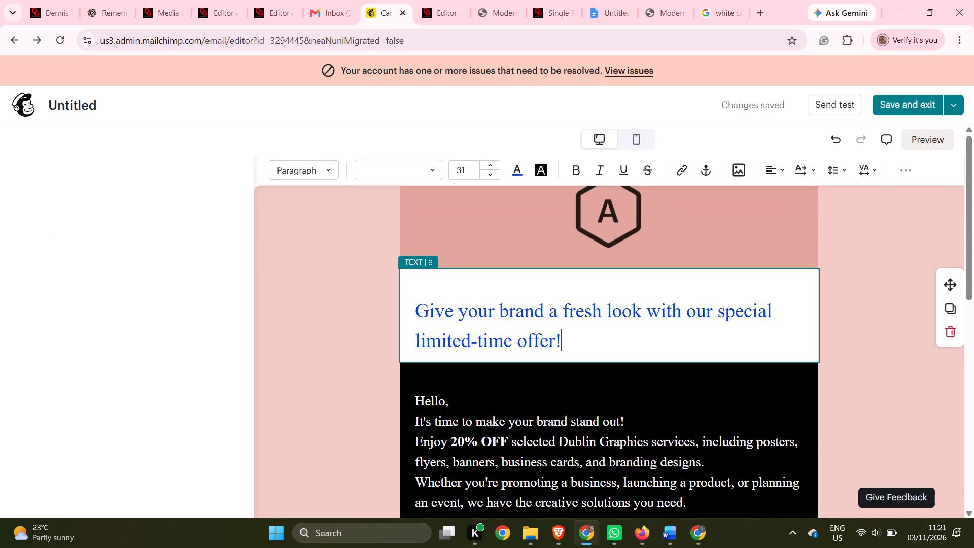
pyautogui.rightClick(633, 340)
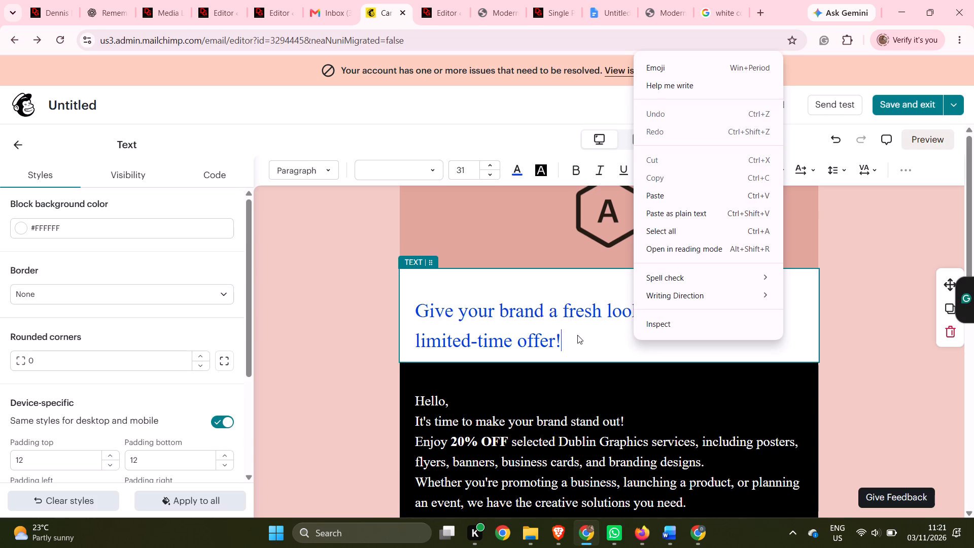
pyautogui.click(577, 335)
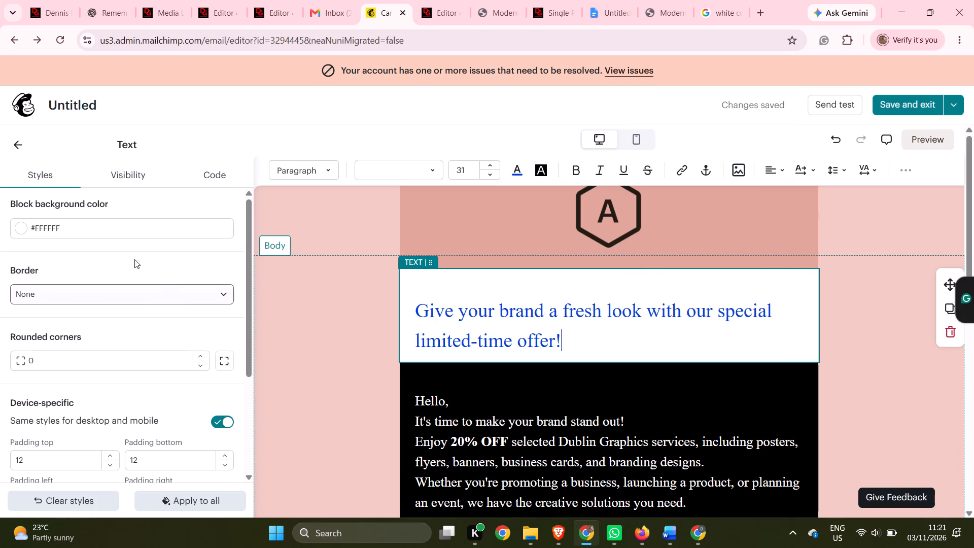
pyautogui.click(179, 231)
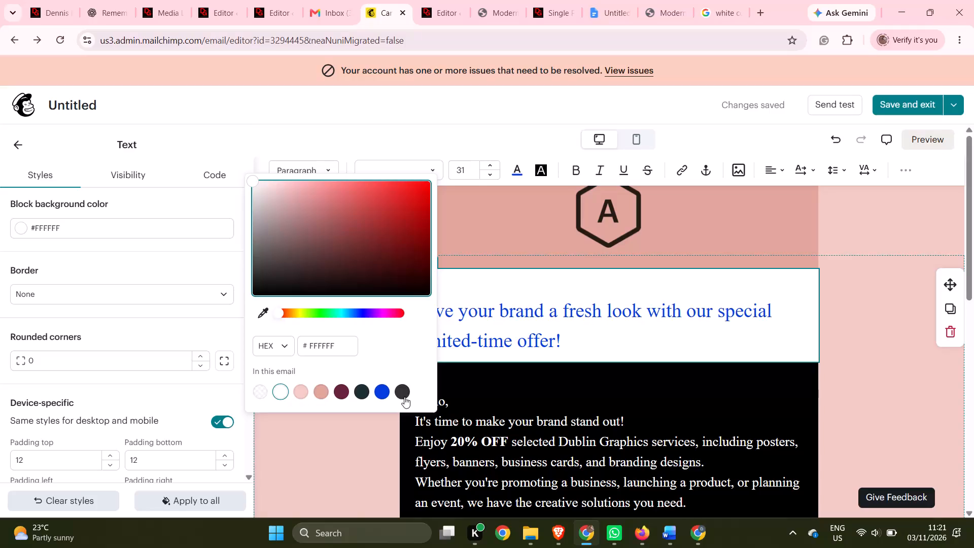
pyautogui.click(399, 394)
pyautogui.click(535, 301)
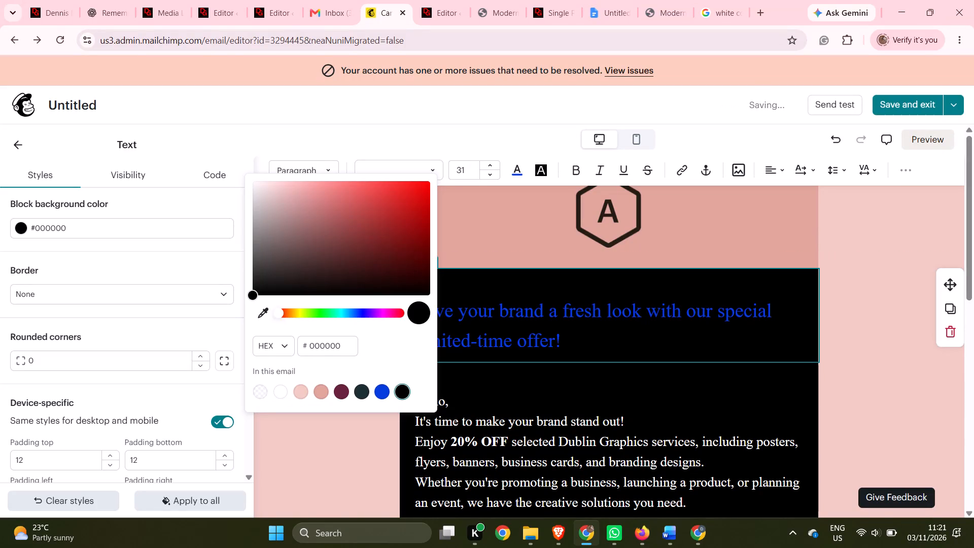
# Set the text colour of the whole "Give your brand a fresh look" intro line to the copied hex code #FFFFFF.
pyautogui.click(499, 330)
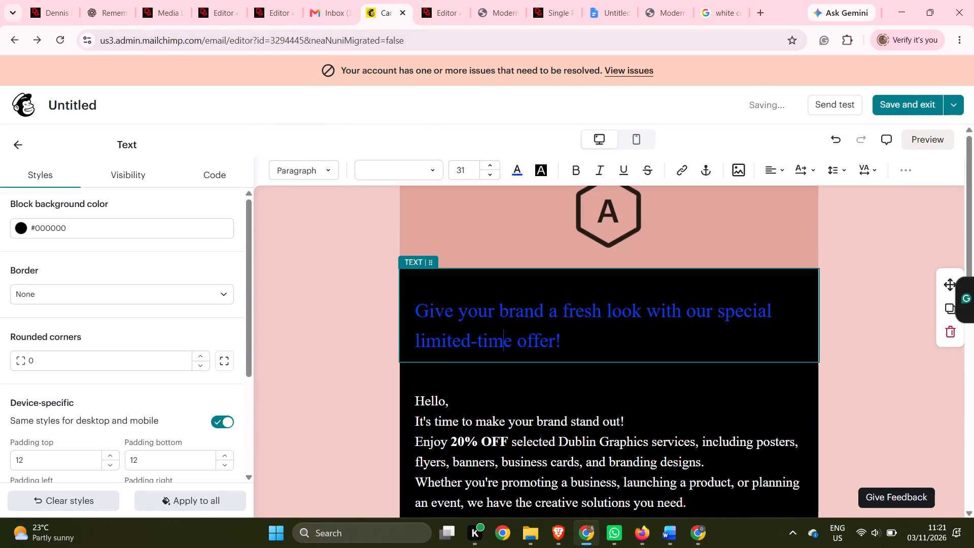
pyautogui.hotkey('ctrl', 'a')
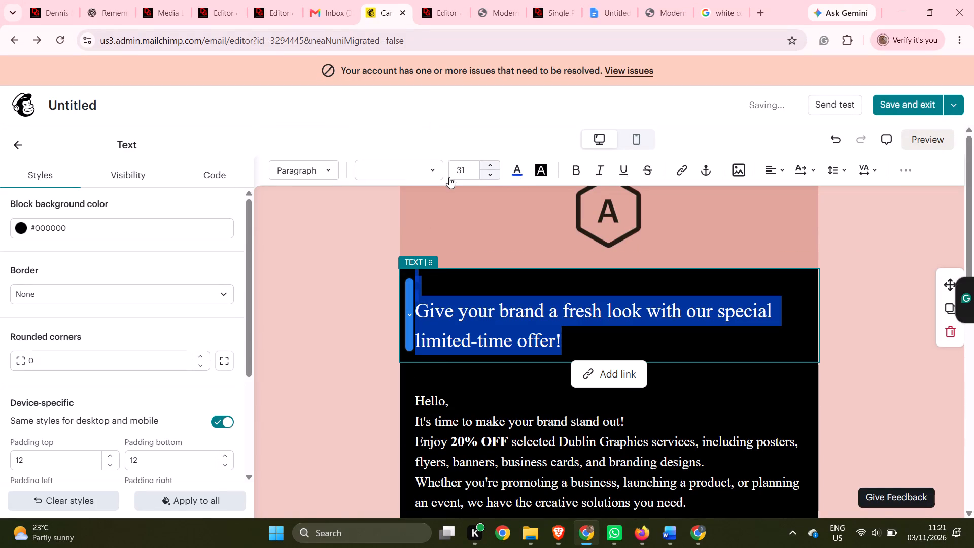
pyautogui.click(433, 169)
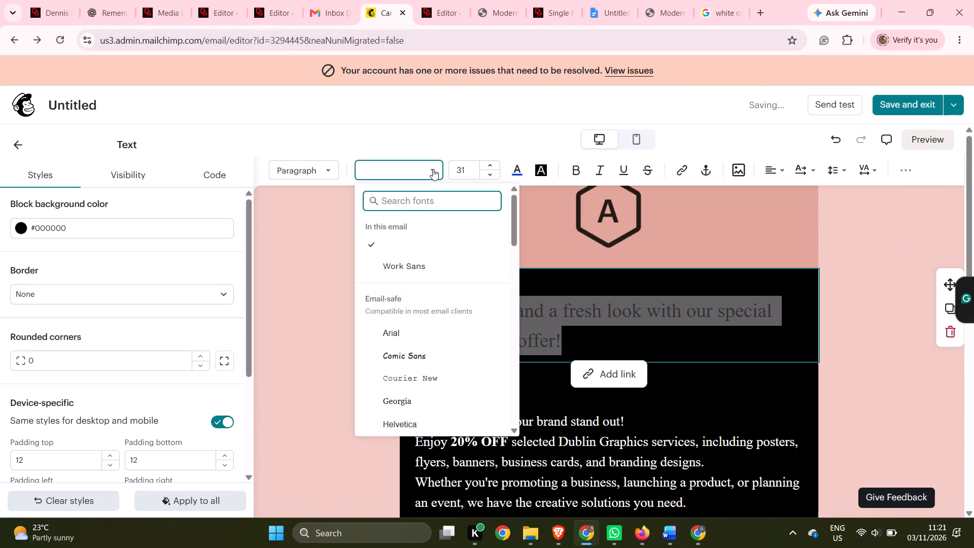
pyautogui.click(433, 169)
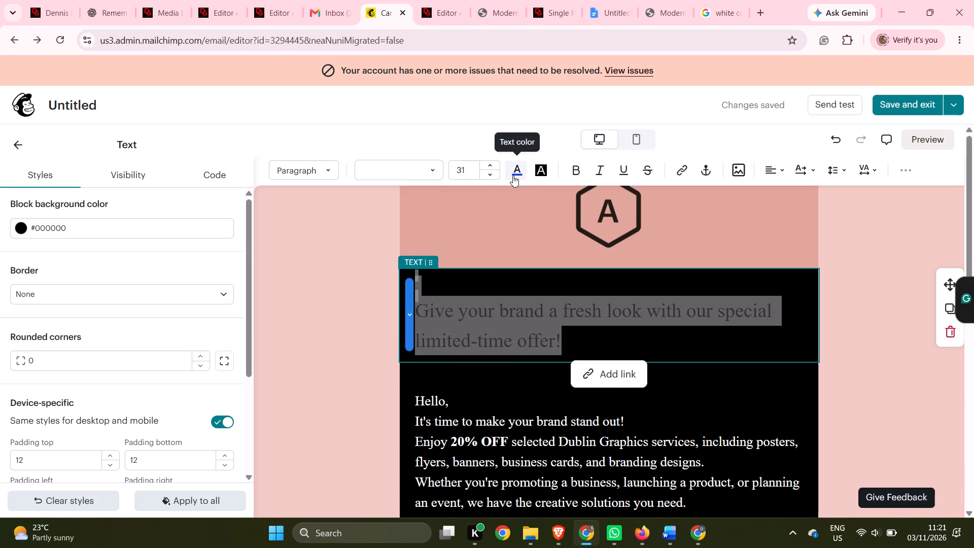
pyautogui.click(515, 176)
pyautogui.click(503, 353)
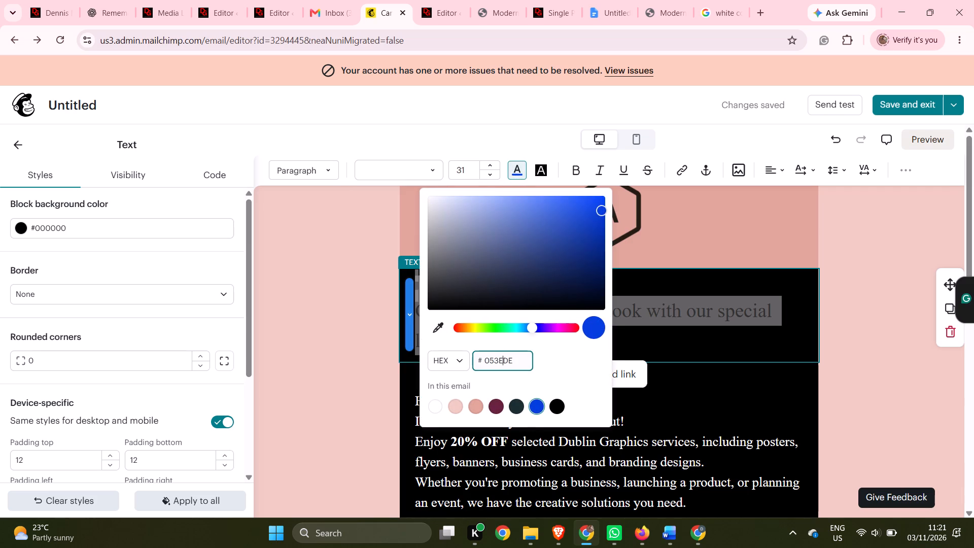
pyautogui.rightClick(503, 353)
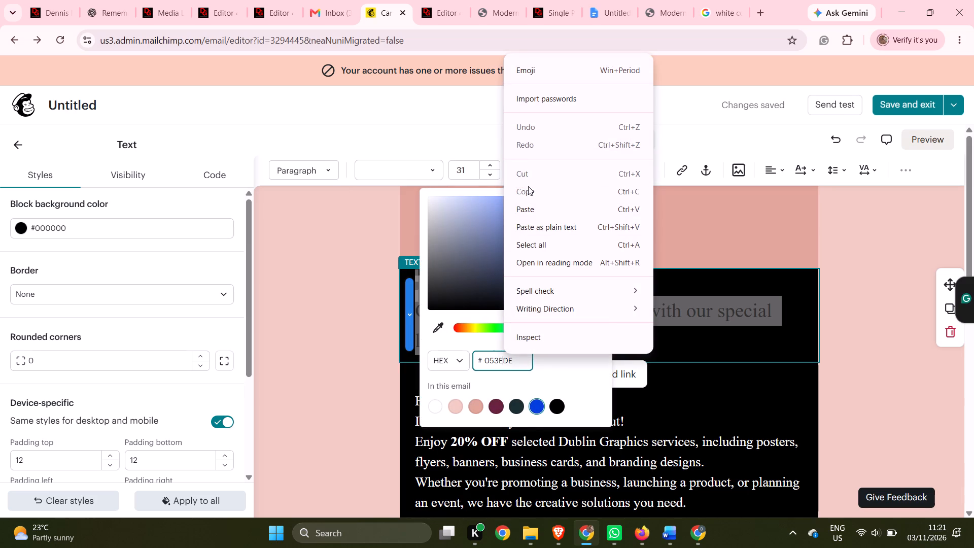
pyautogui.click(539, 209)
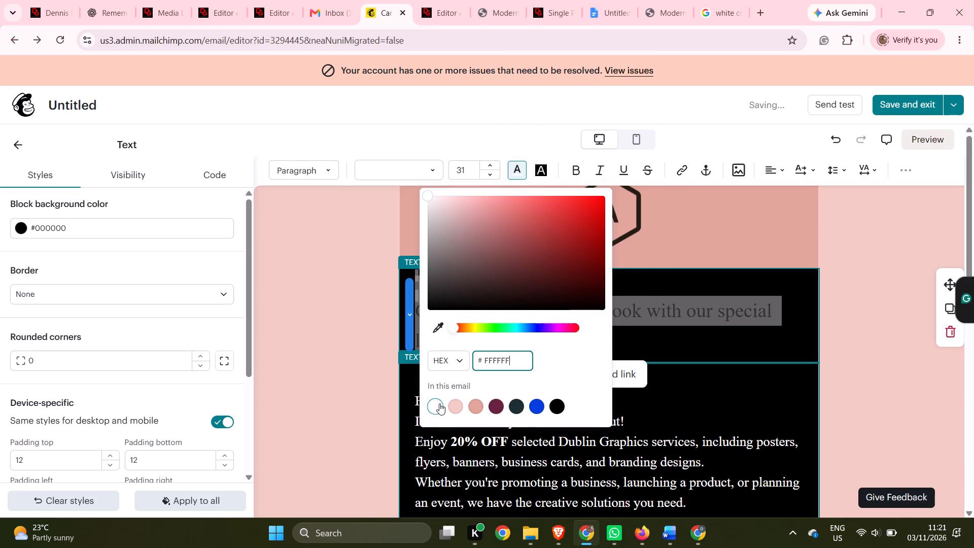
pyautogui.click(437, 403)
pyautogui.click(789, 325)
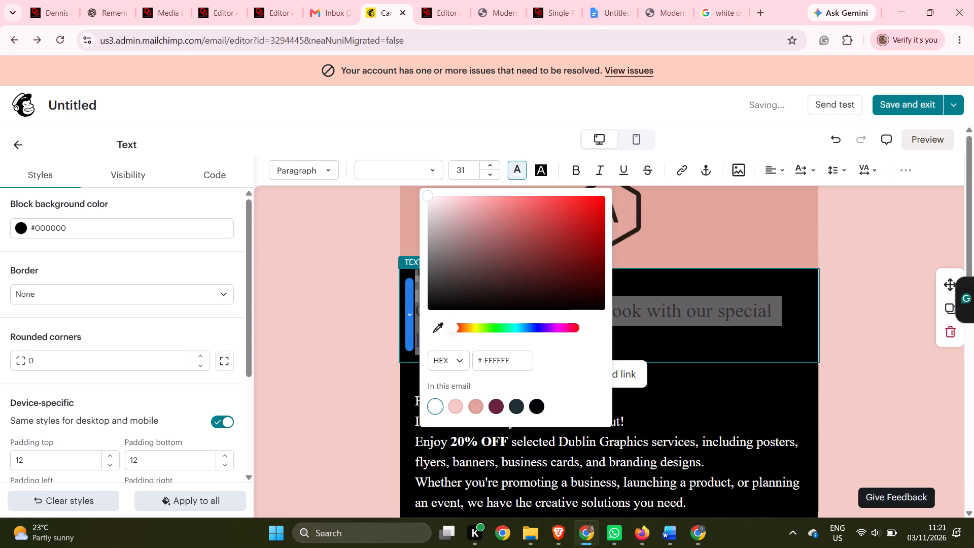
pyautogui.moveTo(836, 356); pyautogui.dragTo(843, 354)
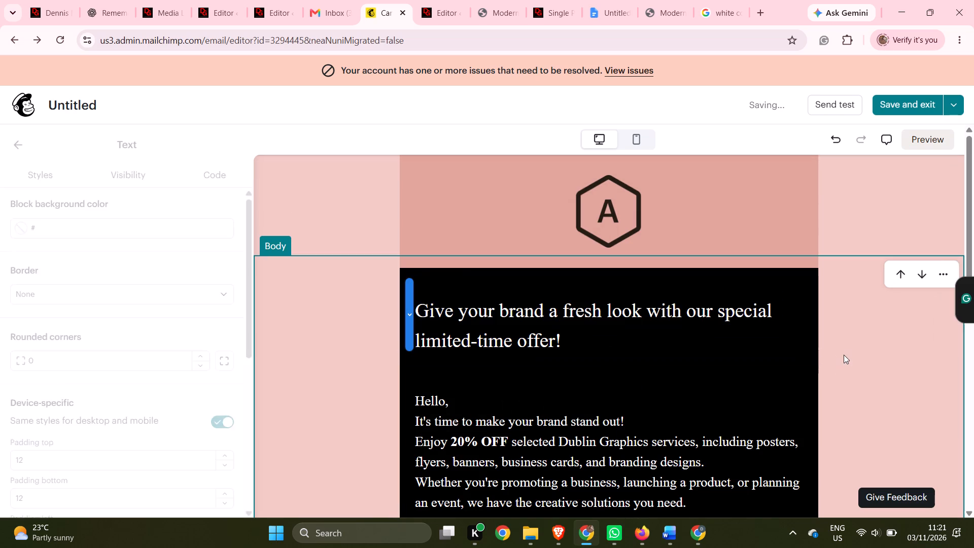
# Examine the email layout from the logo block down through the body text to the Dublin Graphics banner image.
pyautogui.click(678, 209)
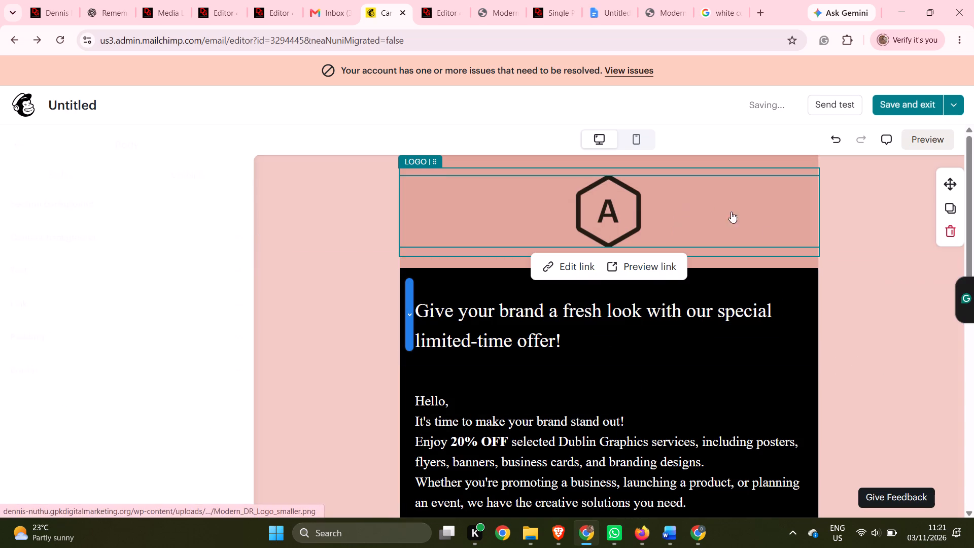
pyautogui.scroll(-8, 906, 424)
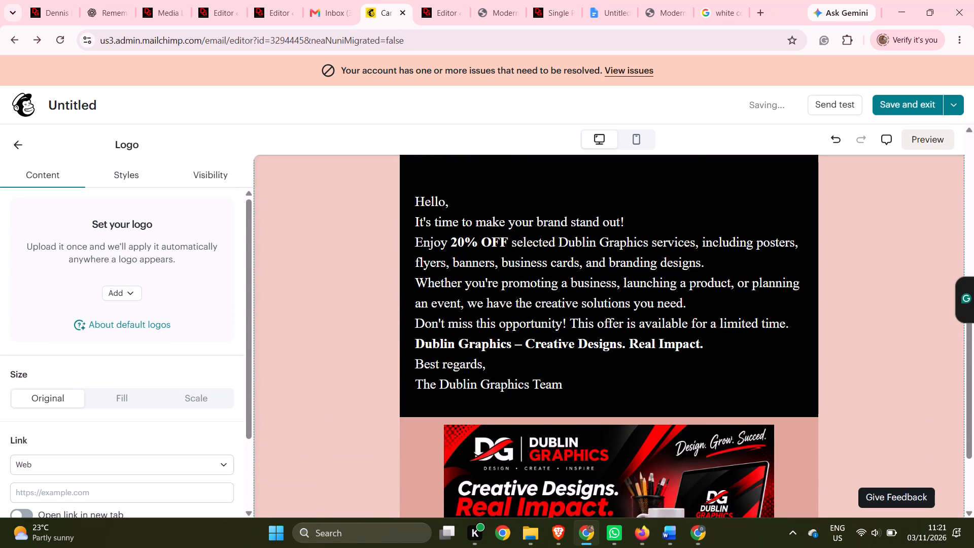
pyautogui.scroll(-4, 906, 424)
pyautogui.scroll(3, 906, 424)
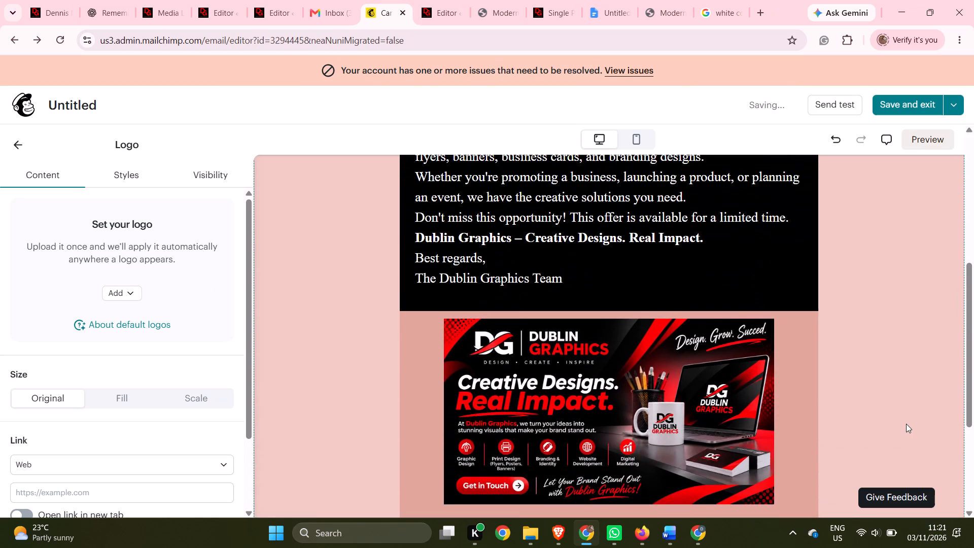
pyautogui.scroll(7, 906, 424)
pyautogui.scroll(-2, 906, 424)
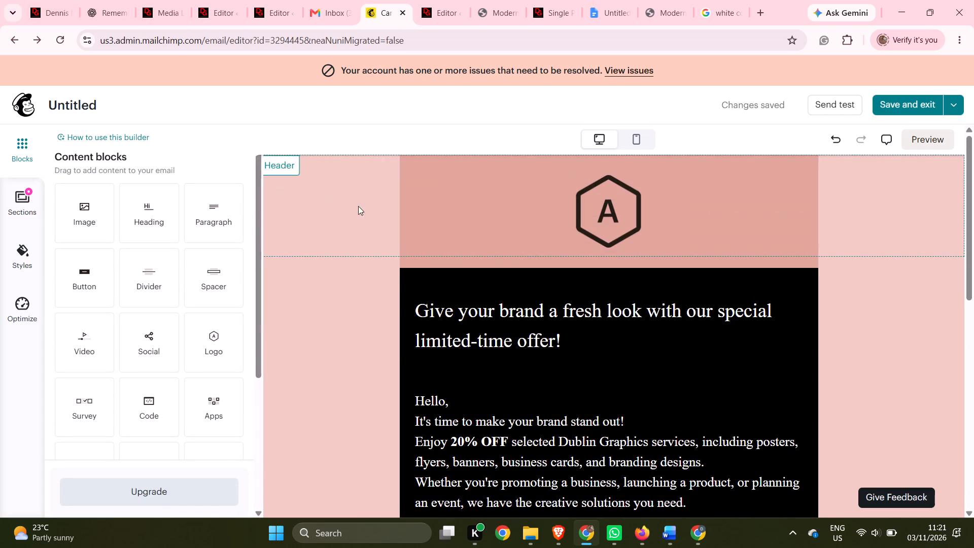
pyautogui.scroll(-2, 492, 417)
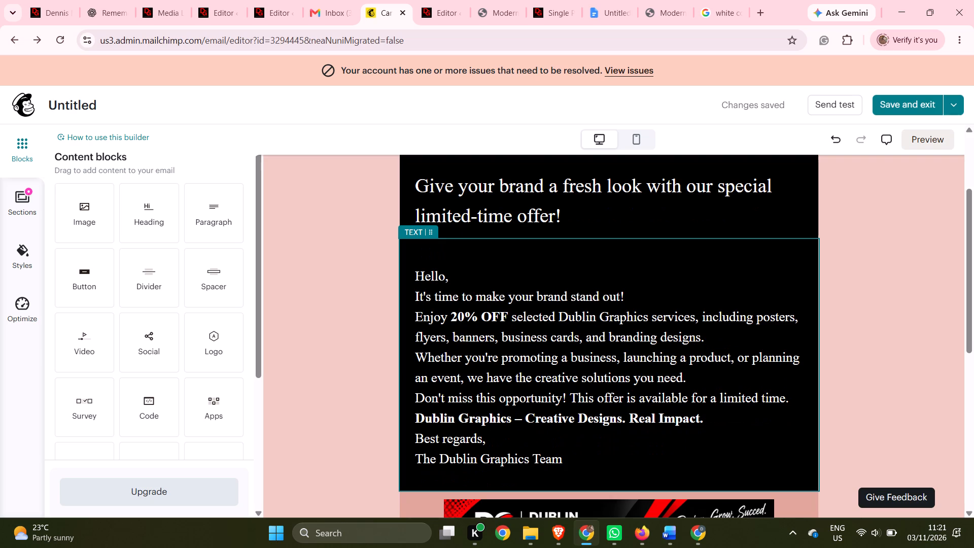
# Add two line breaks after "business cards, and branding designs." and one after "we have the creative solutions you need." in the body text.
pyautogui.click(706, 334)
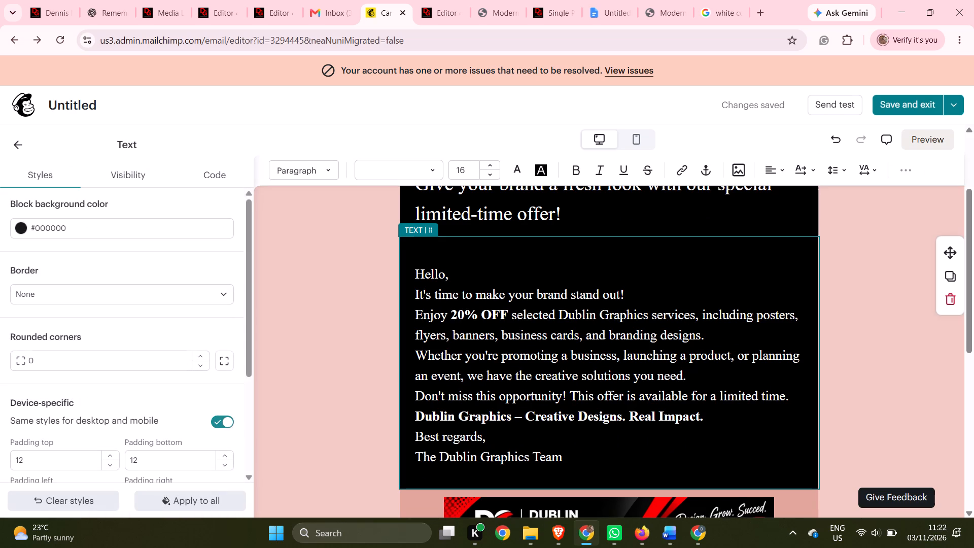
pyautogui.press('Return')
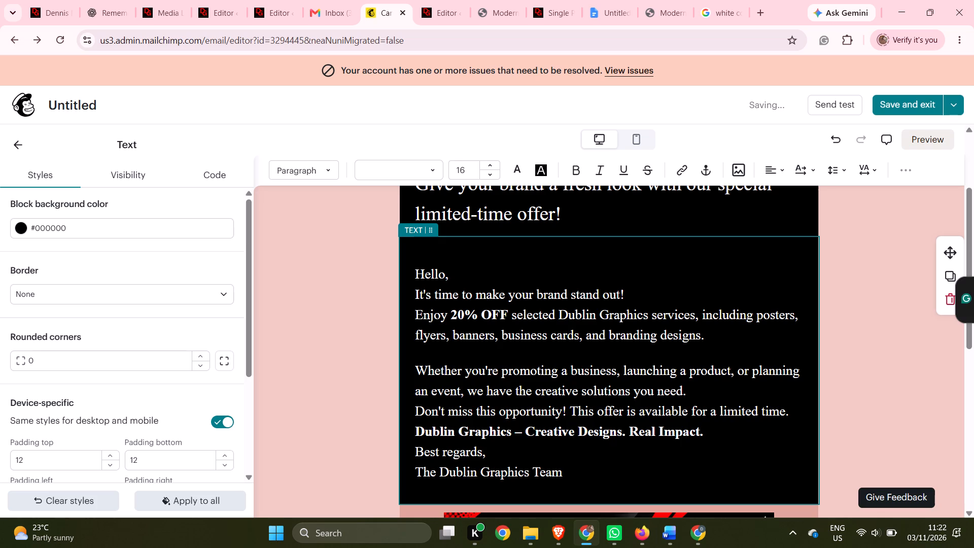
pyautogui.press('Return')
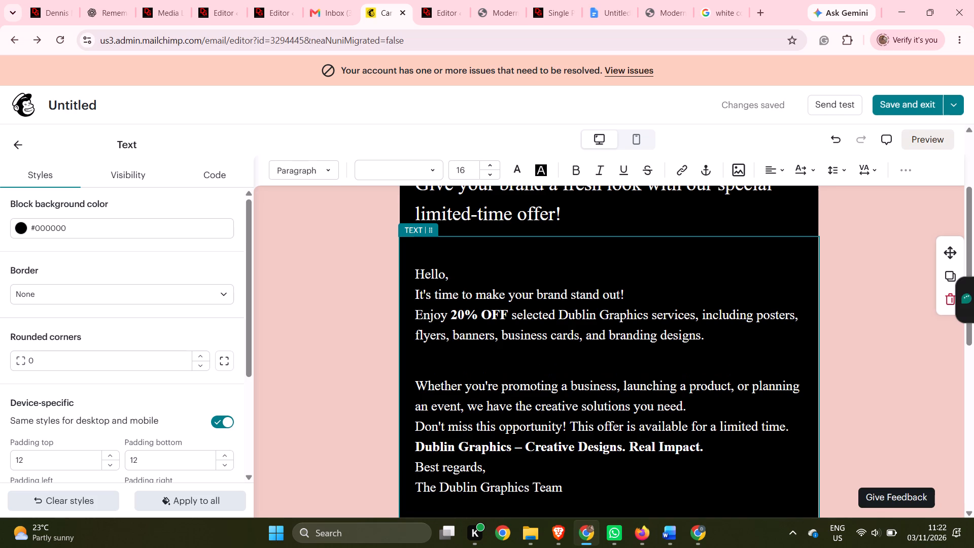
pyautogui.click(690, 402)
pyautogui.press('Return')
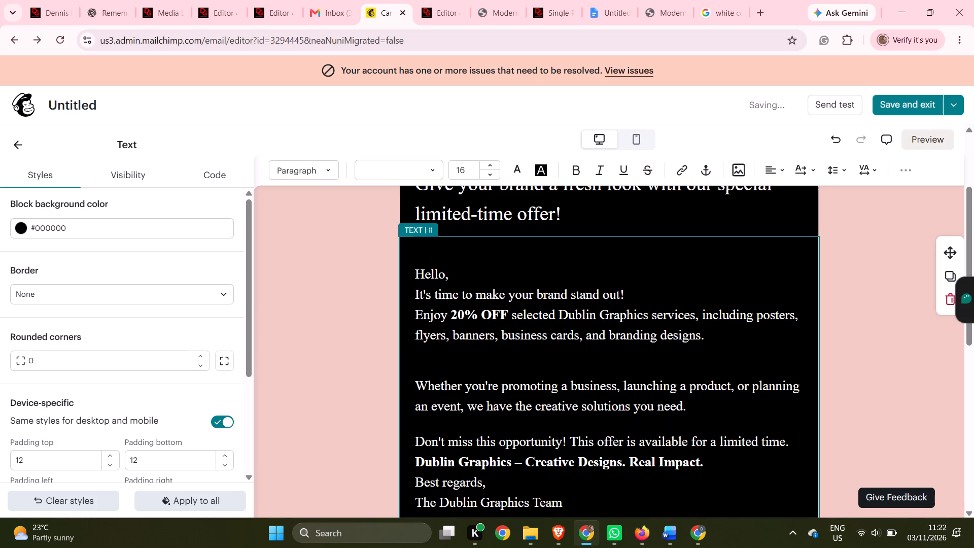
# Examine the paragraph spacing of the body text down to the banner image and back up to the logo block.
pyautogui.scroll(-3, 646, 365)
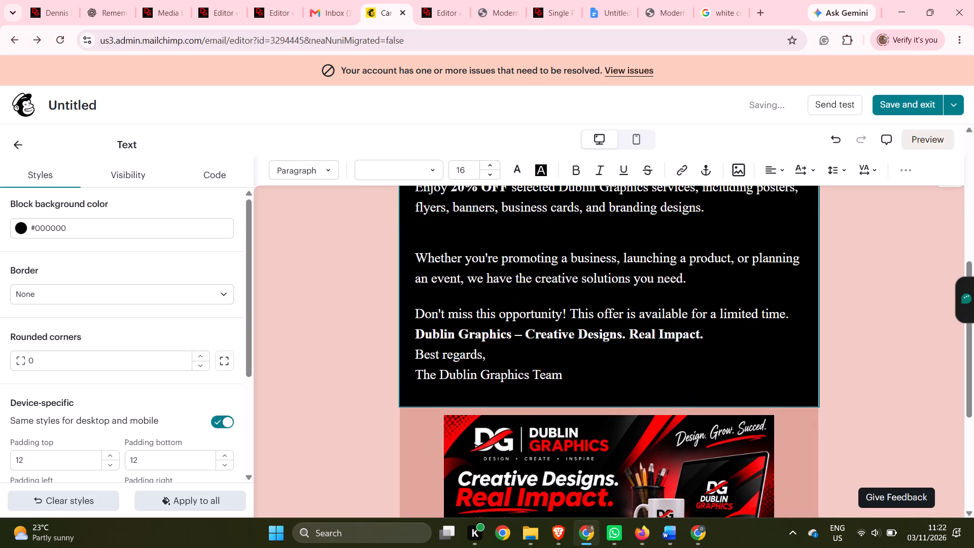
pyautogui.scroll(3, 625, 360)
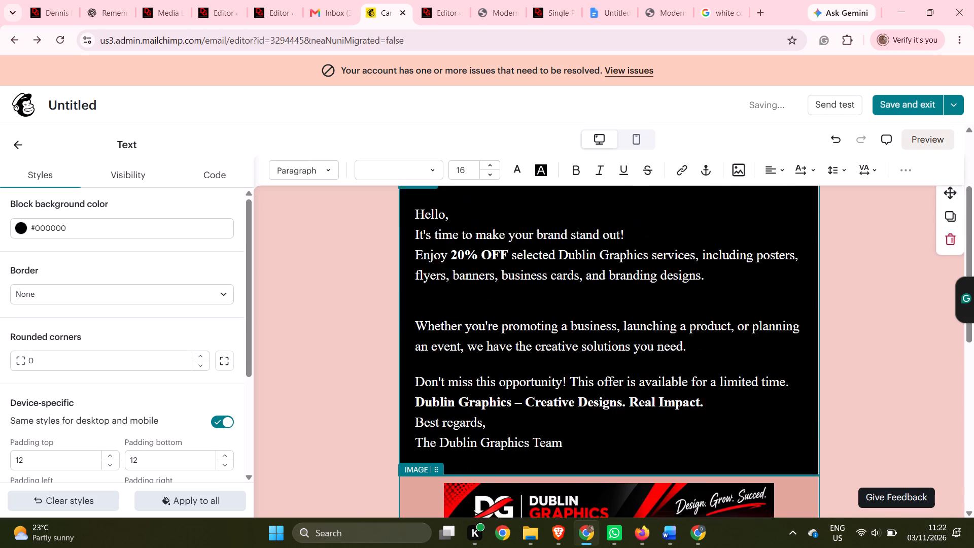
pyautogui.scroll(5, 625, 360)
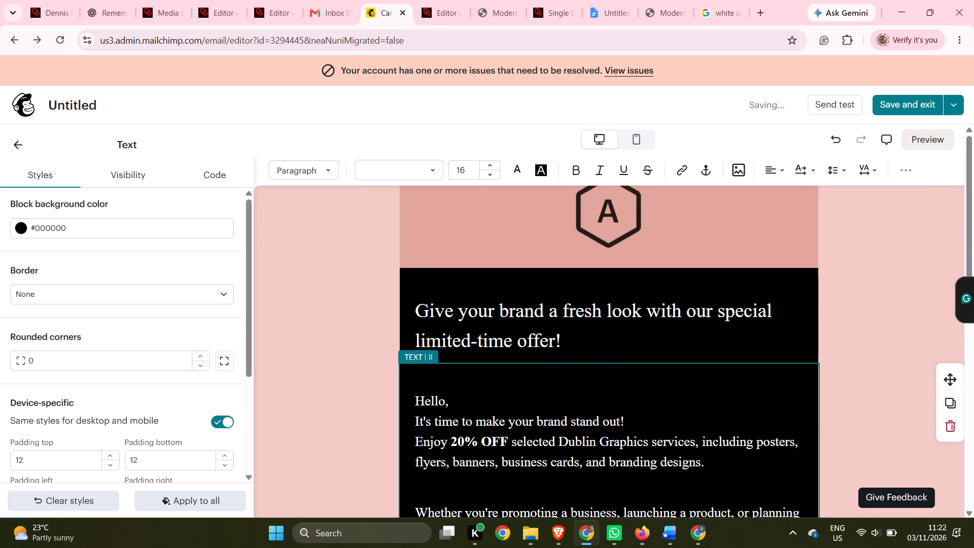
# Set the block background colour of the header's logo block to the email's black, #000000.
pyautogui.click(499, 219)
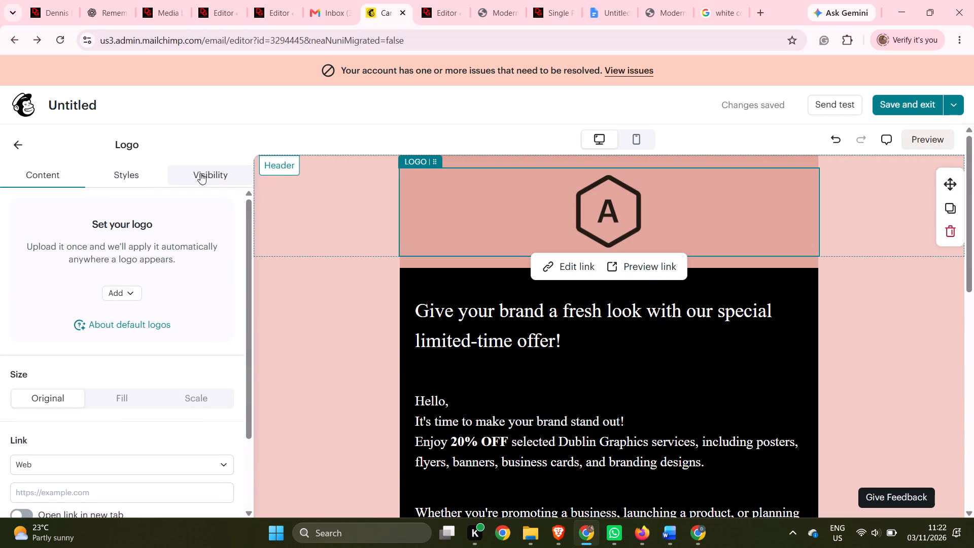
pyautogui.click(53, 176)
pyautogui.click(737, 212)
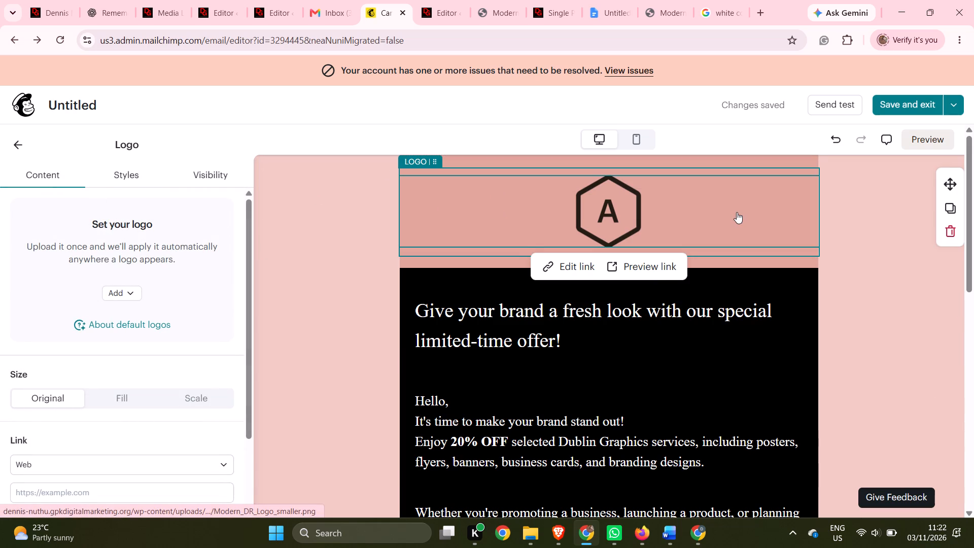
pyautogui.doubleClick(737, 212)
pyautogui.click(885, 265)
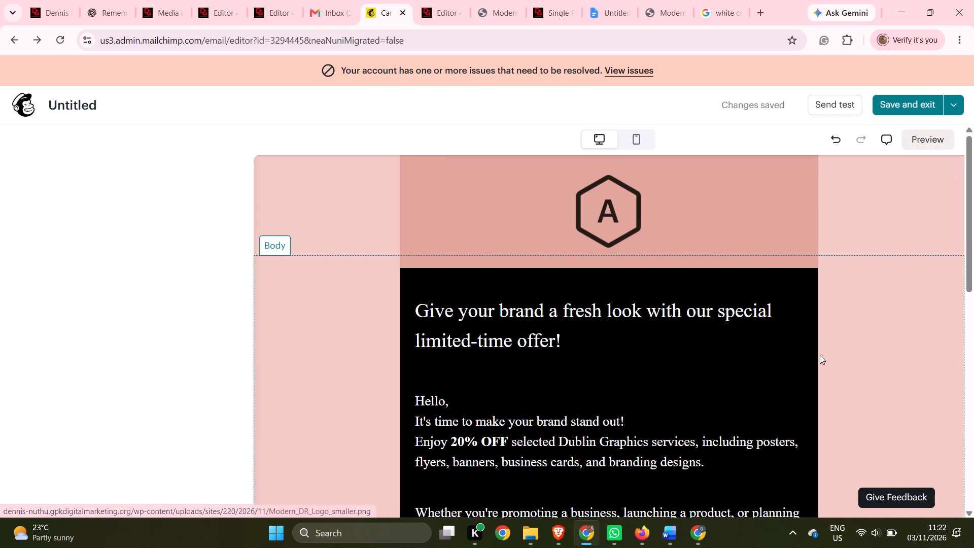
pyautogui.click(769, 208)
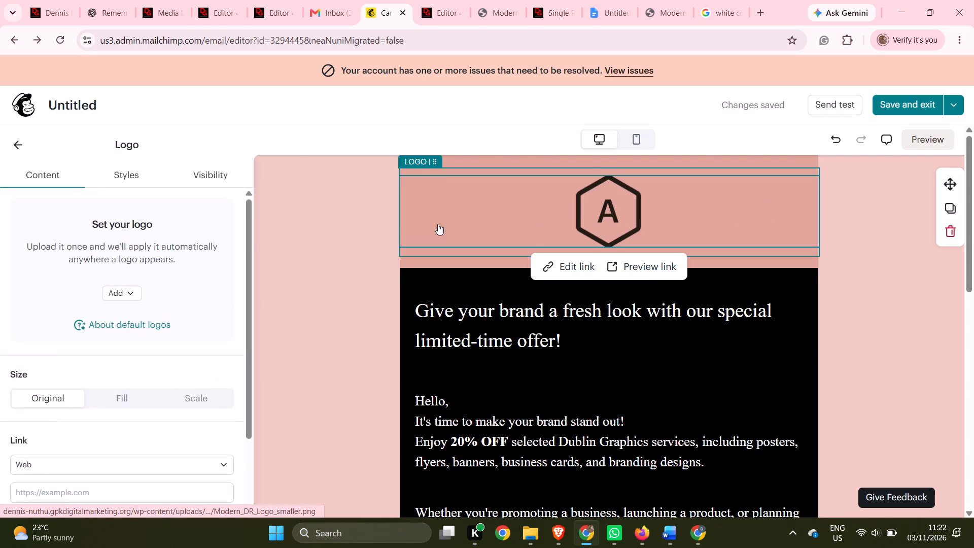
pyautogui.click(210, 178)
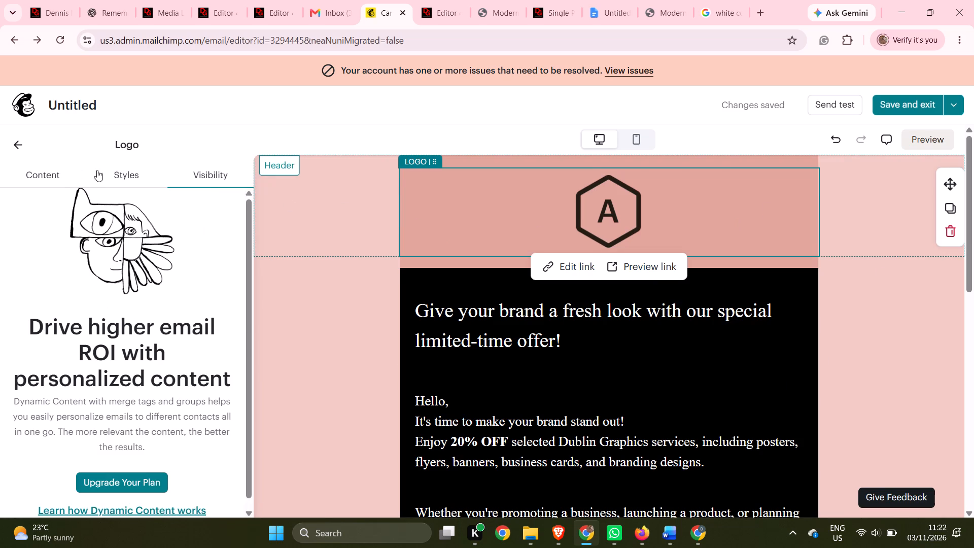
pyautogui.click(110, 170)
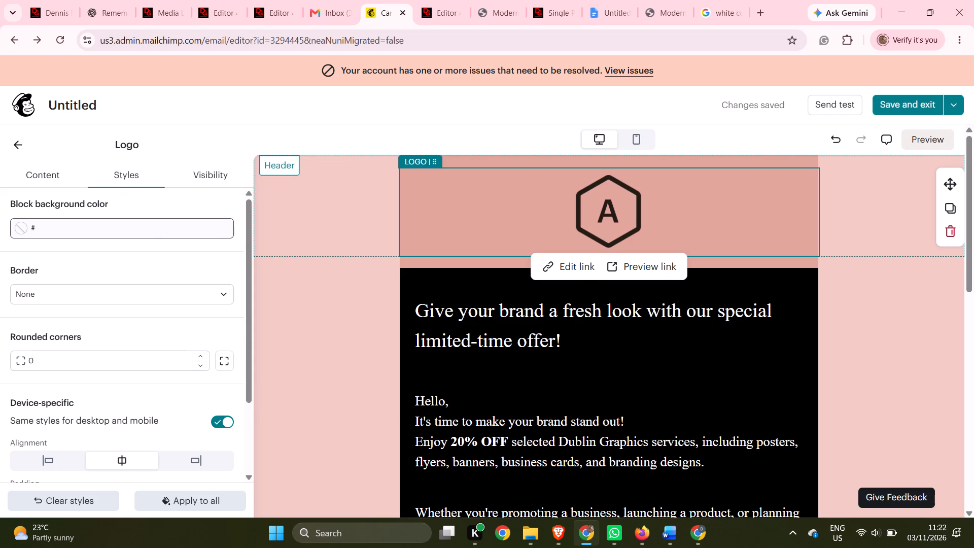
pyautogui.click(143, 234)
pyautogui.click(384, 396)
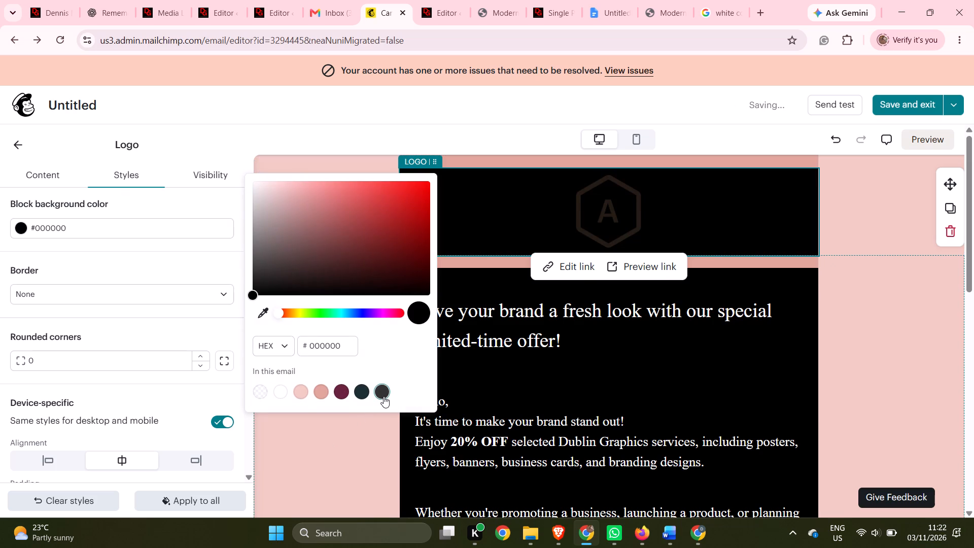
pyautogui.click(867, 292)
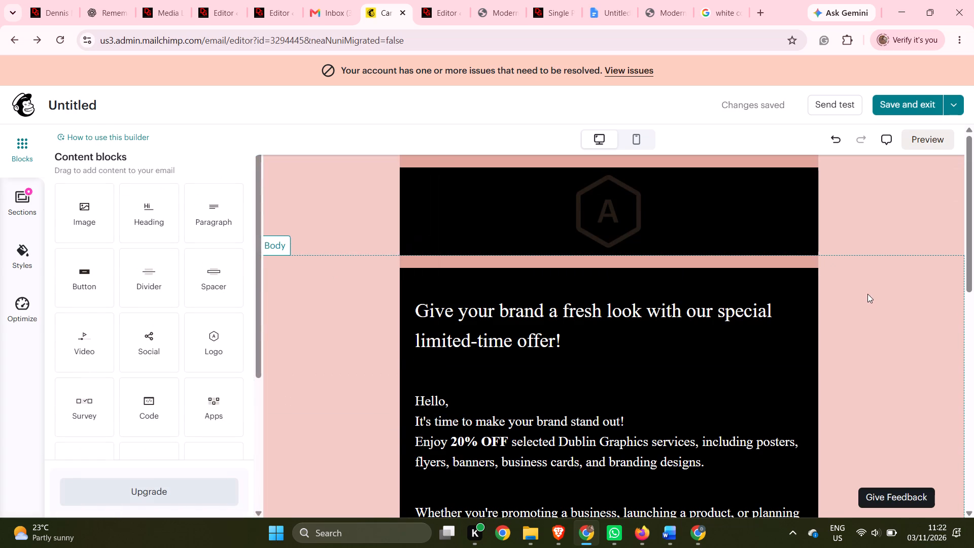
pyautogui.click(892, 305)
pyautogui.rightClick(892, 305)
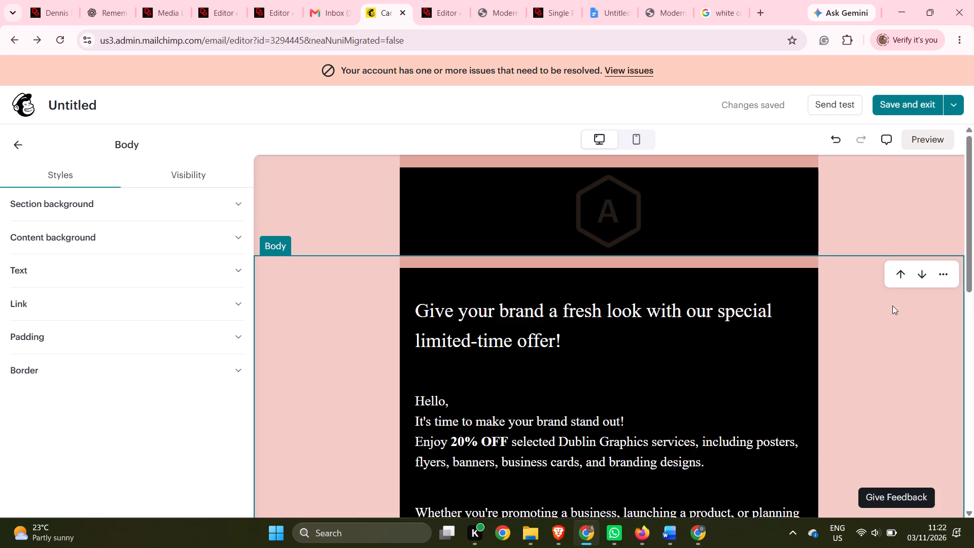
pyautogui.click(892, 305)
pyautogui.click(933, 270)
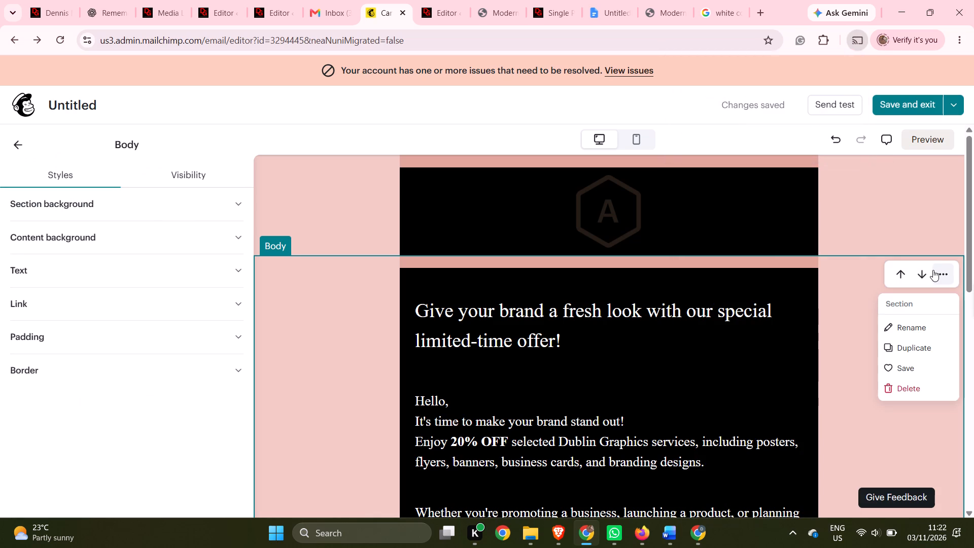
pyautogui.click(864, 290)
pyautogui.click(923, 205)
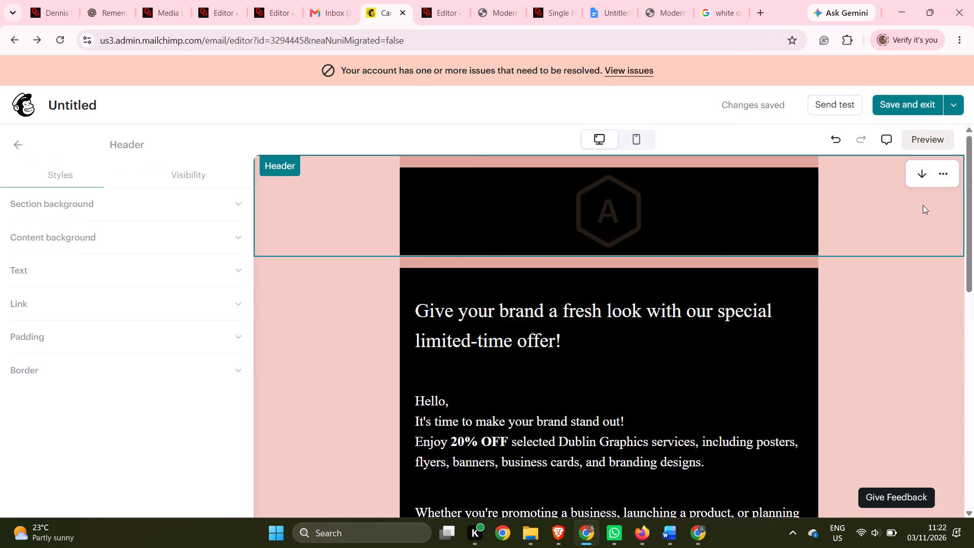
# Examine how the black blocks sit against the pink email from the header down to the VISIT US button.
pyautogui.scroll(-7, 878, 342)
pyautogui.scroll(-3, 770, 361)
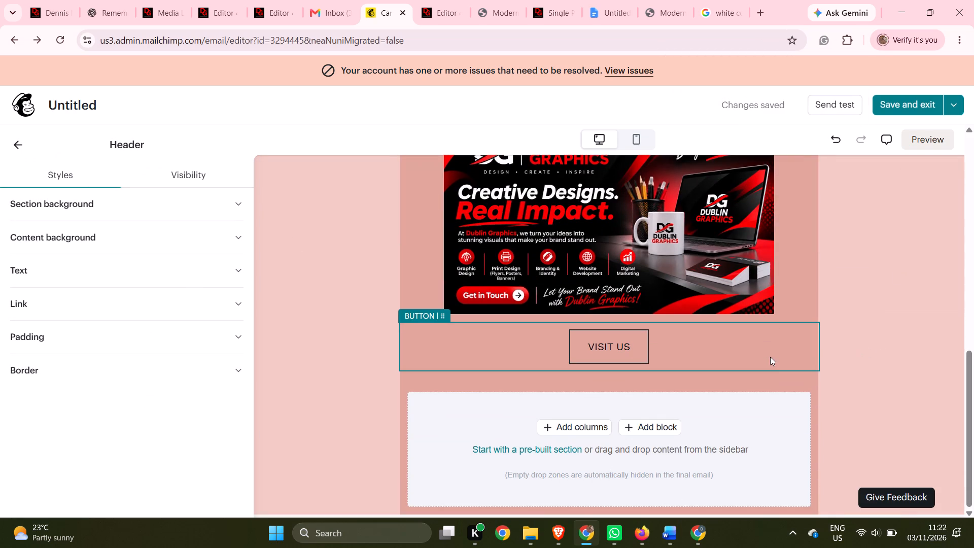
pyautogui.scroll(3, 770, 357)
pyautogui.scroll(-3, 770, 357)
pyautogui.scroll(6, 770, 357)
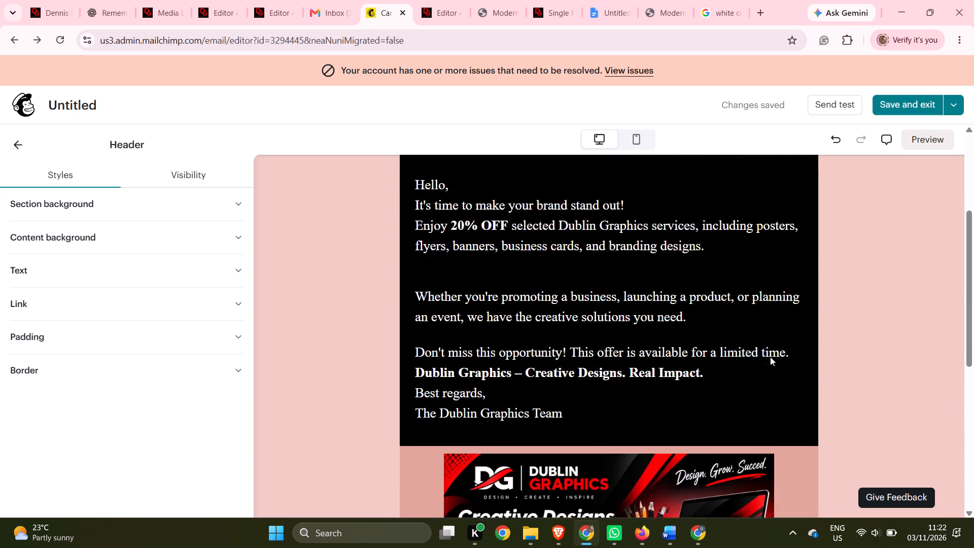
pyautogui.scroll(4, 770, 357)
# Set the block background colour of the "Hello," body text block to the email's dusty pink, #DFA599.
pyautogui.click(780, 394)
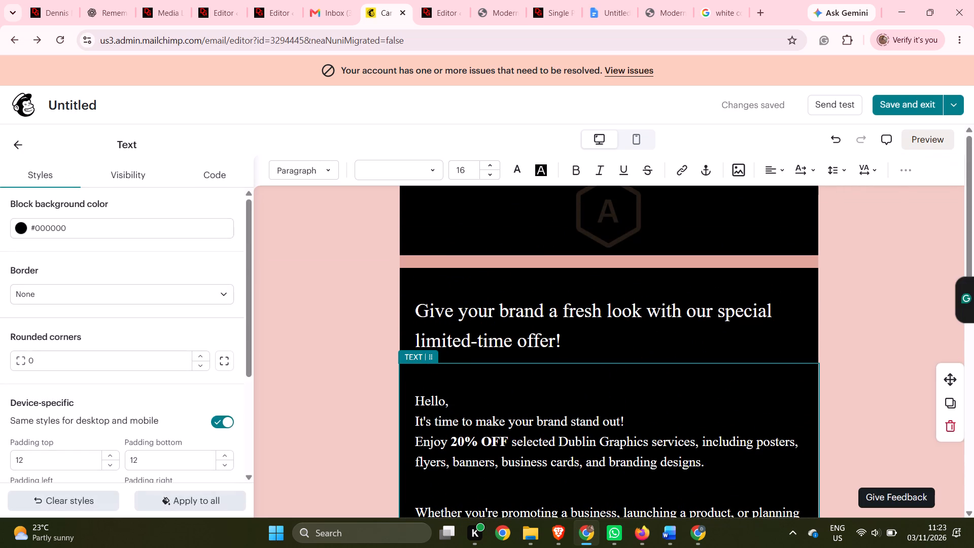
pyautogui.click(228, 230)
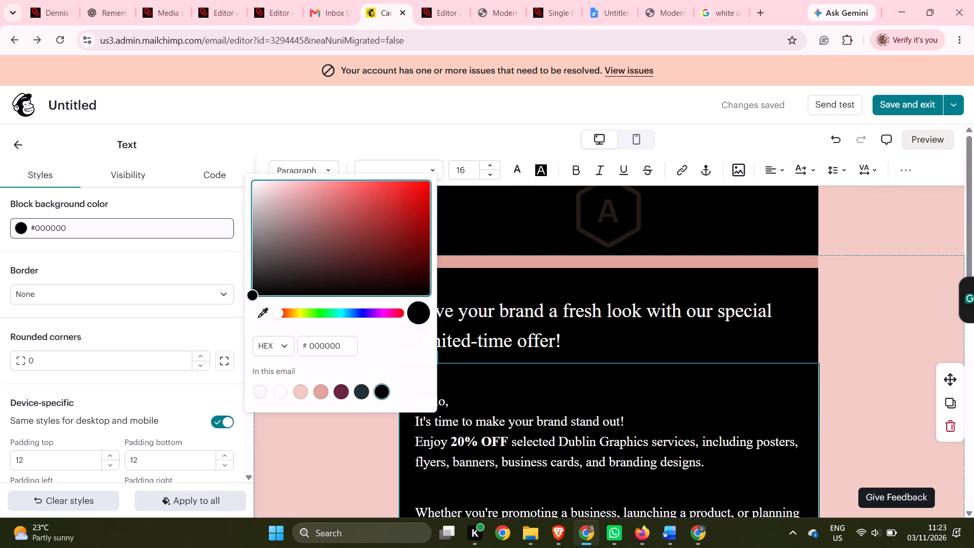
pyautogui.click(326, 385)
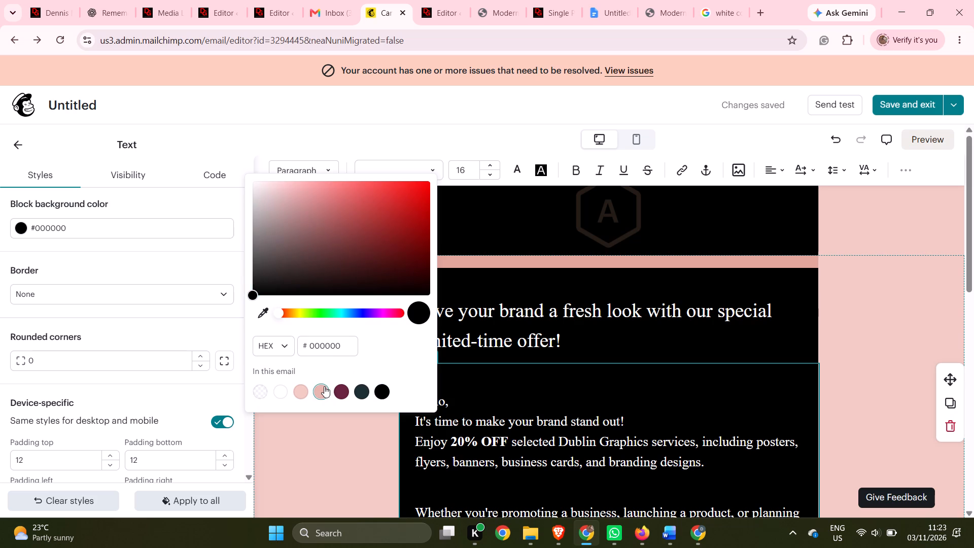
pyautogui.scroll(-6, 605, 386)
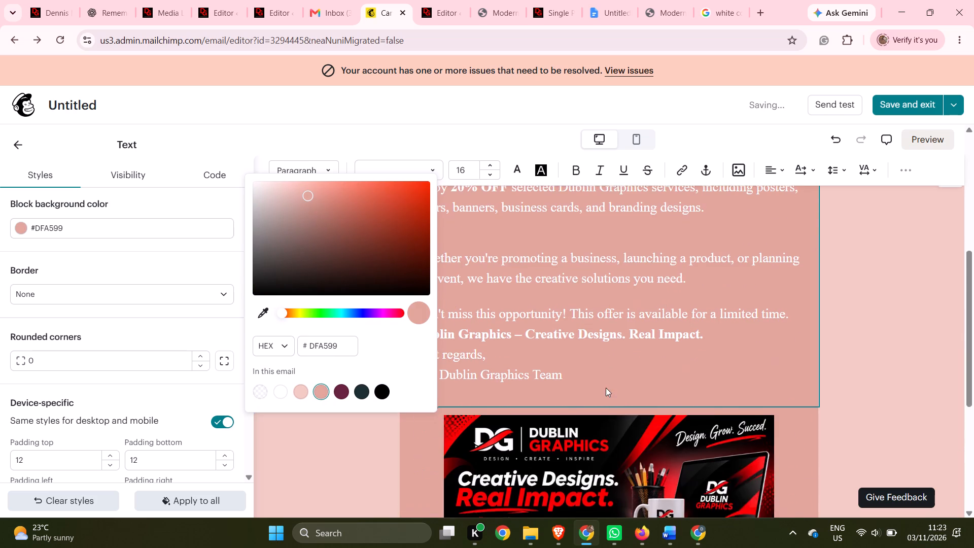
pyautogui.scroll(2, 606, 388)
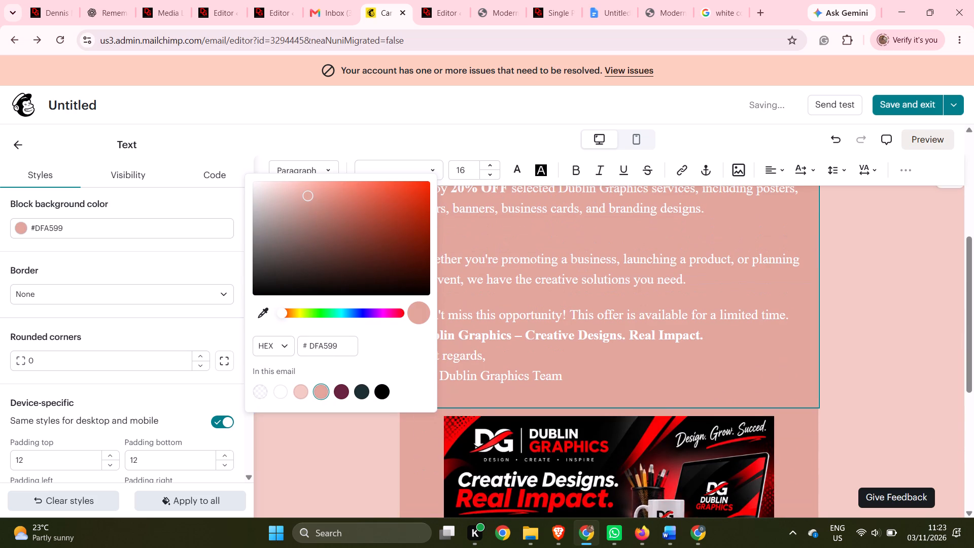
pyautogui.scroll(5, 606, 390)
# Set the block background colour of the "Give your brand a fresh look" intro line to #DFA599.
pyautogui.click(767, 341)
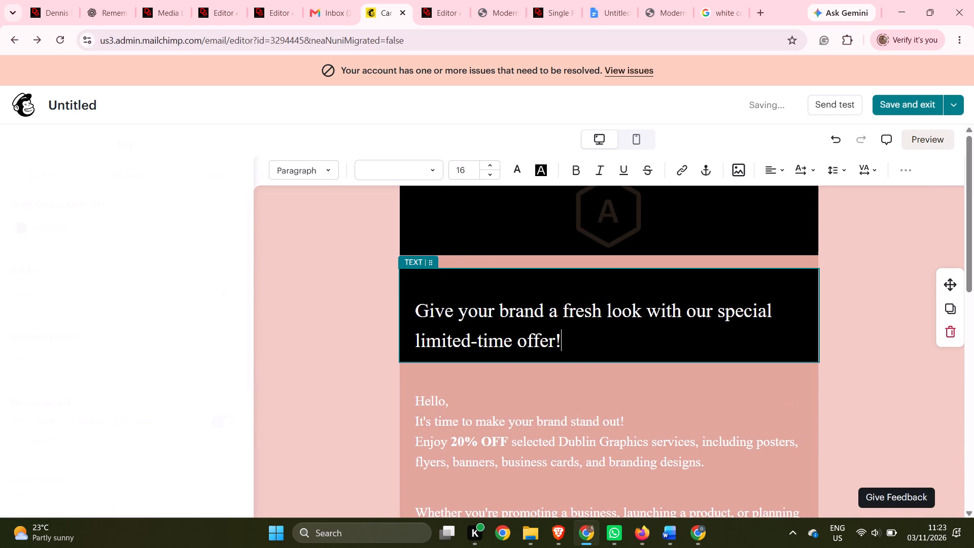
pyautogui.click(593, 338)
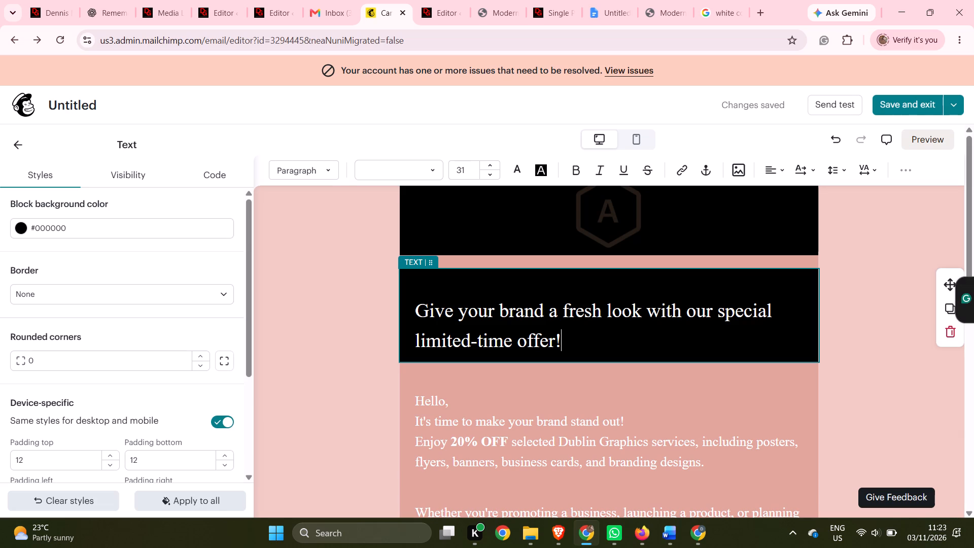
pyautogui.rightClick(789, 321)
pyautogui.click(784, 321)
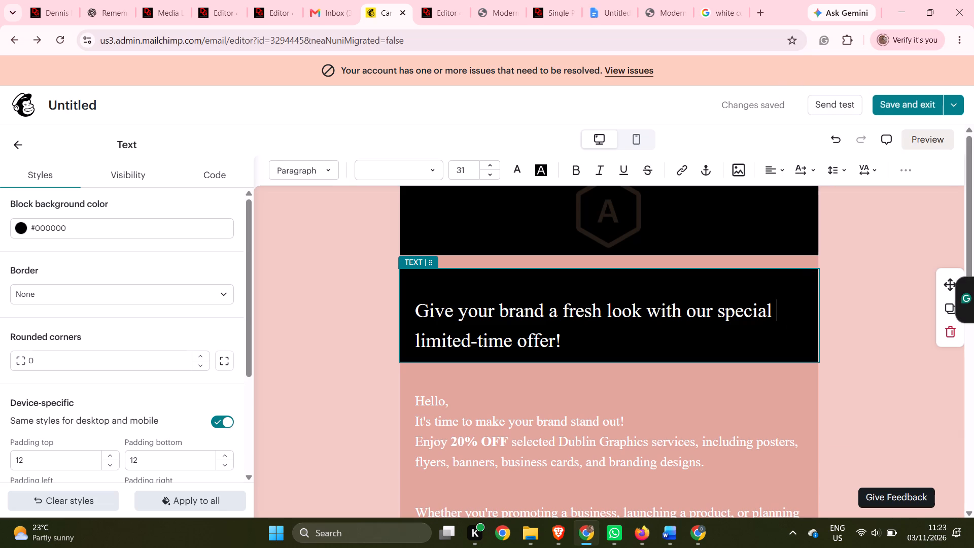
pyautogui.click(784, 321)
pyautogui.click(192, 234)
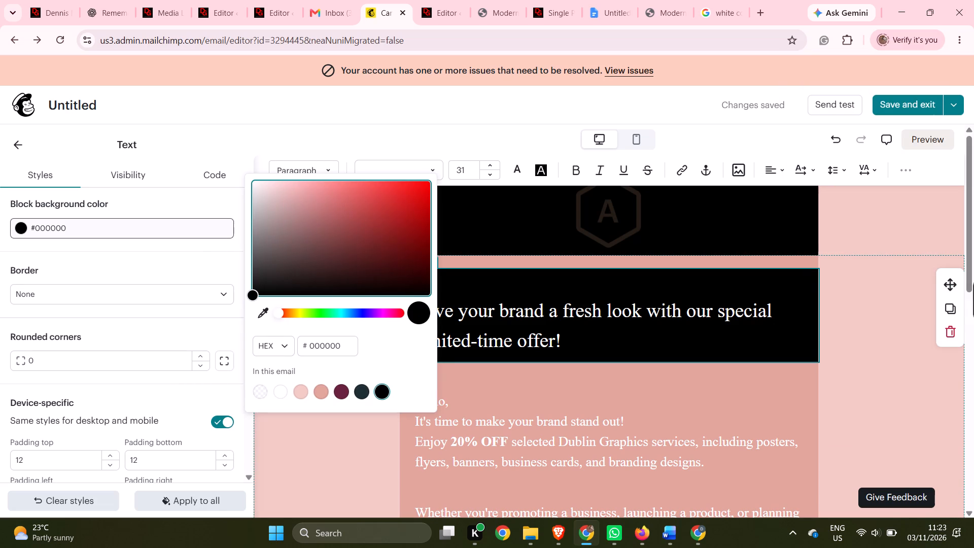
pyautogui.click(318, 389)
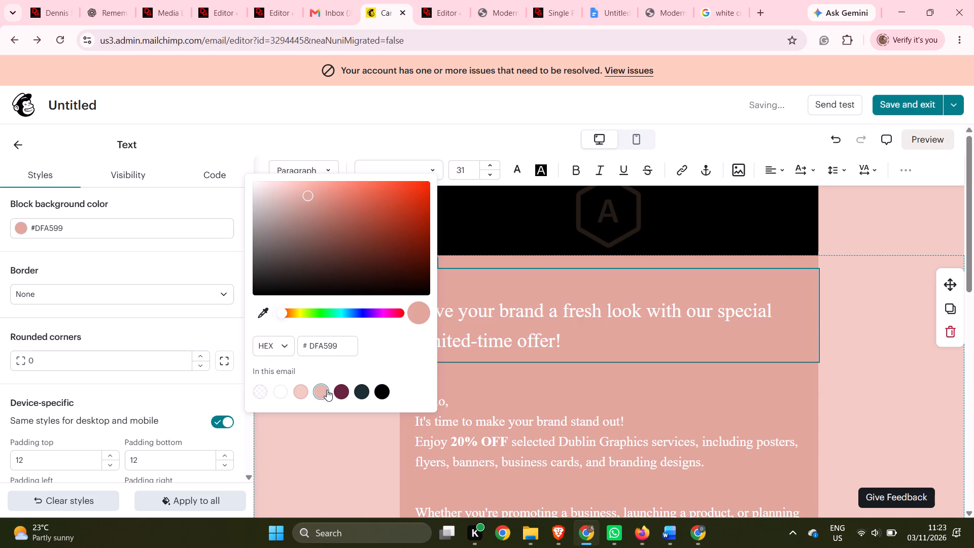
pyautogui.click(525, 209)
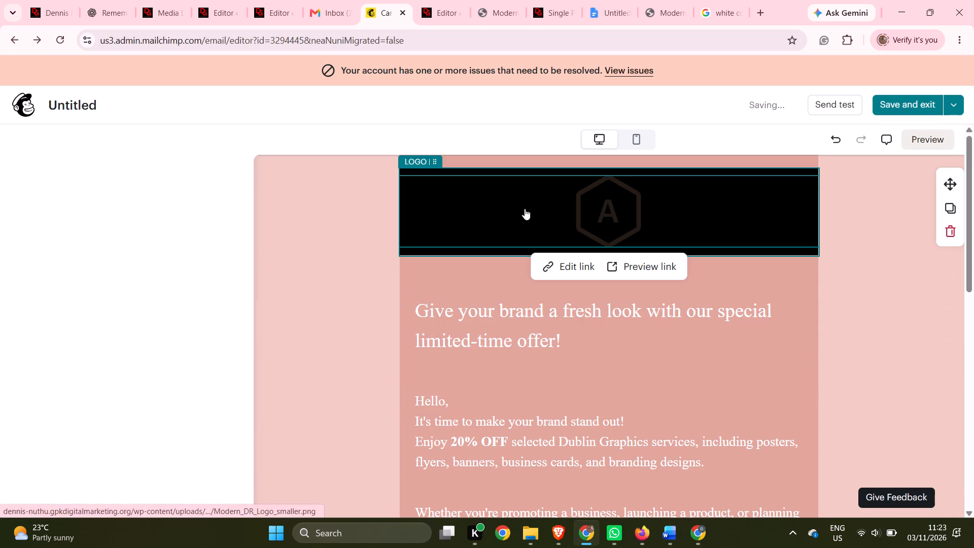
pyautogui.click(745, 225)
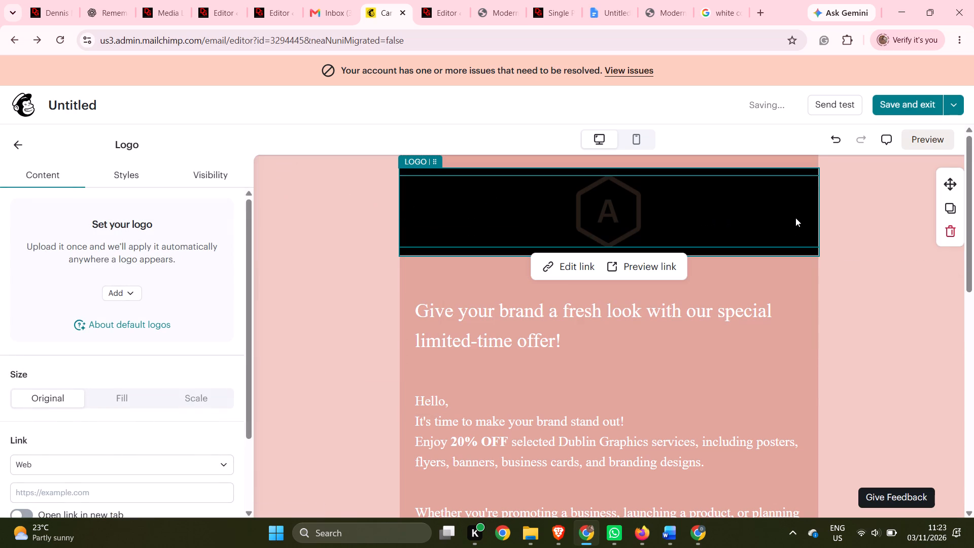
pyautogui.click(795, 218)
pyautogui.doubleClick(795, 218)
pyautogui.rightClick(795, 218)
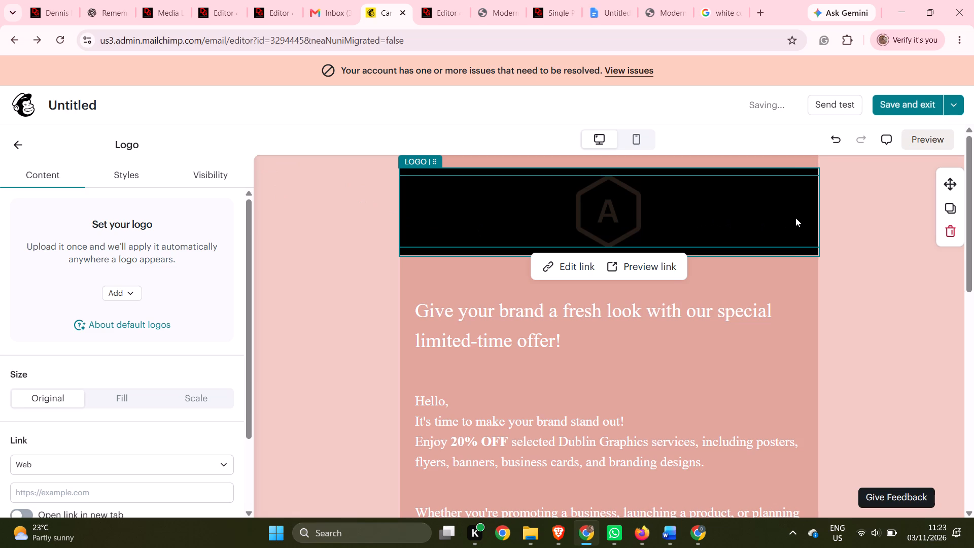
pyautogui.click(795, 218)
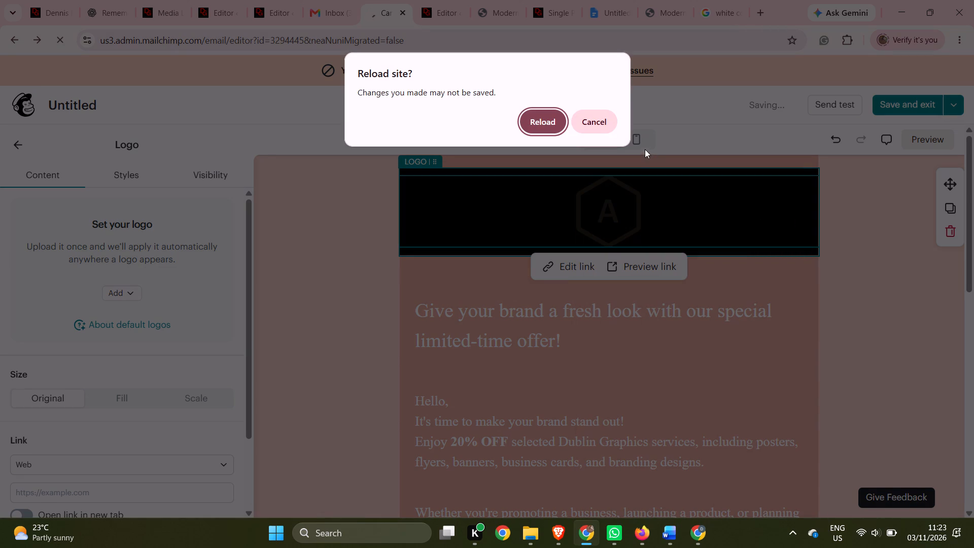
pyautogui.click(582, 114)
# Set the block background colour of the header's logo block to the email's dusty pink, #DFA599.
pyautogui.click(817, 231)
pyautogui.click(792, 228)
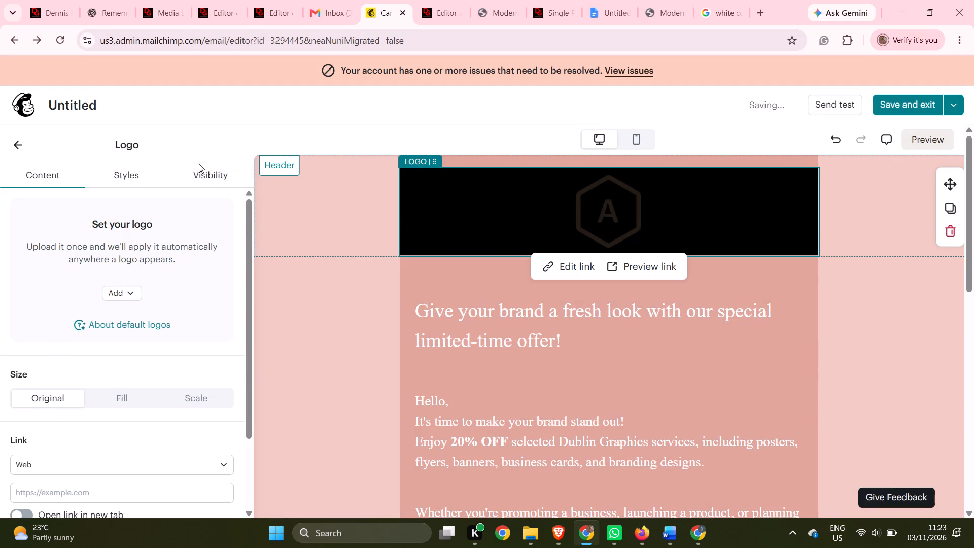
pyautogui.click(210, 170)
pyautogui.click(129, 167)
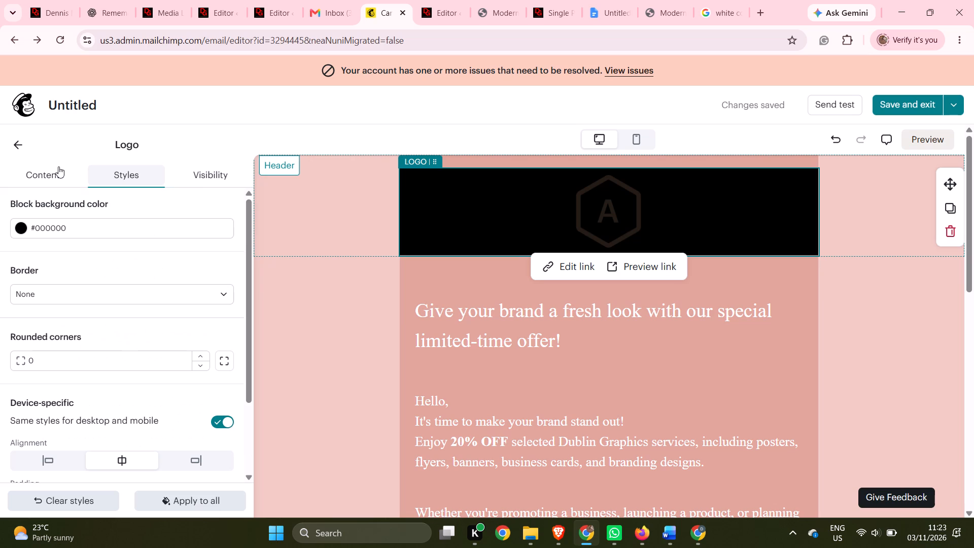
pyautogui.click(106, 223)
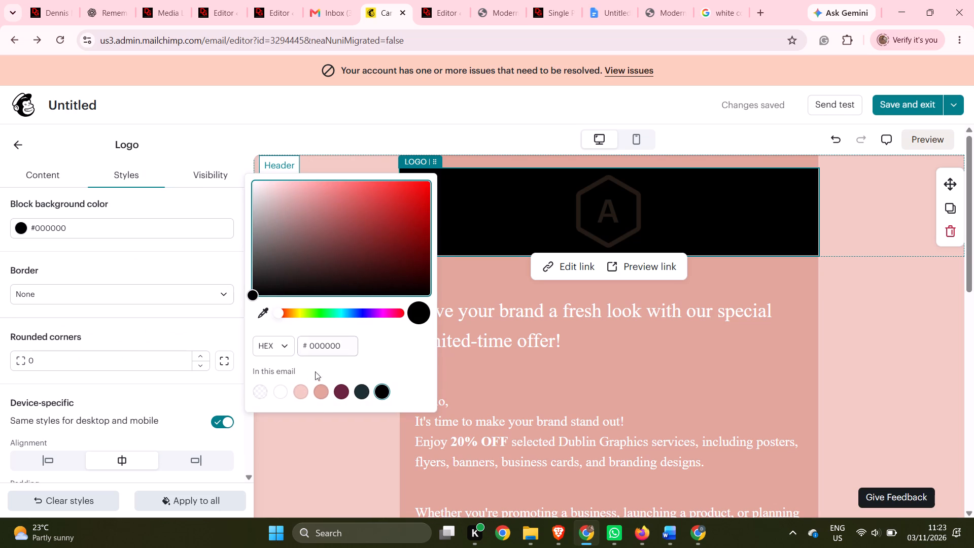
pyautogui.click(319, 396)
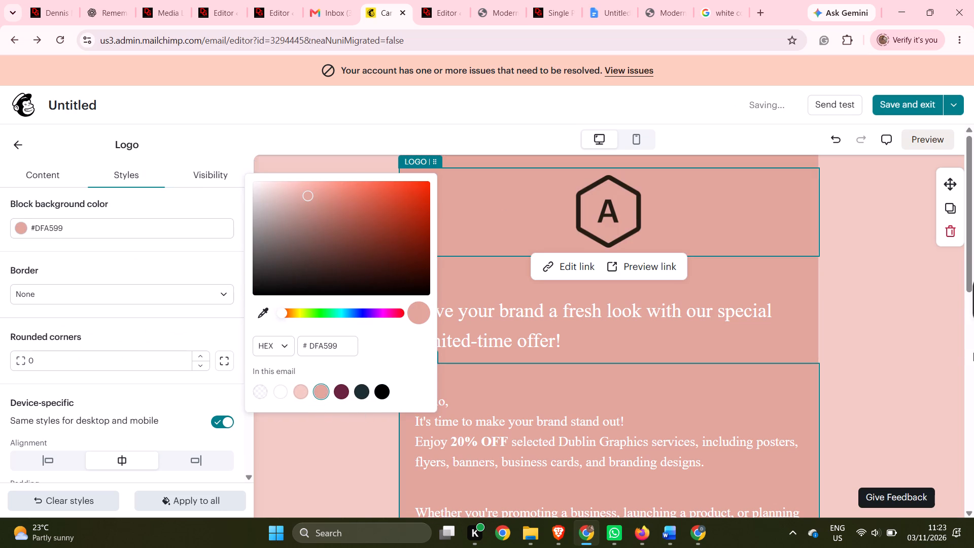
pyautogui.click(892, 319)
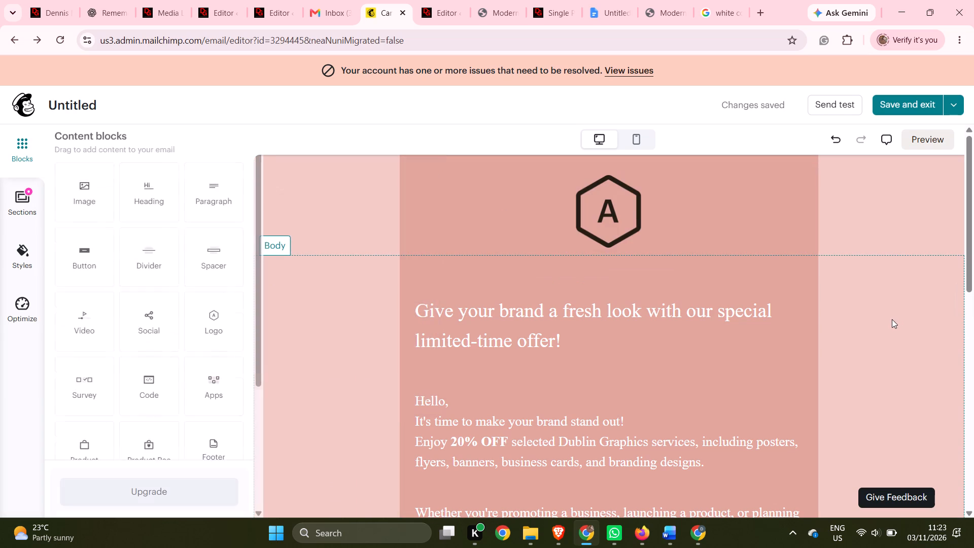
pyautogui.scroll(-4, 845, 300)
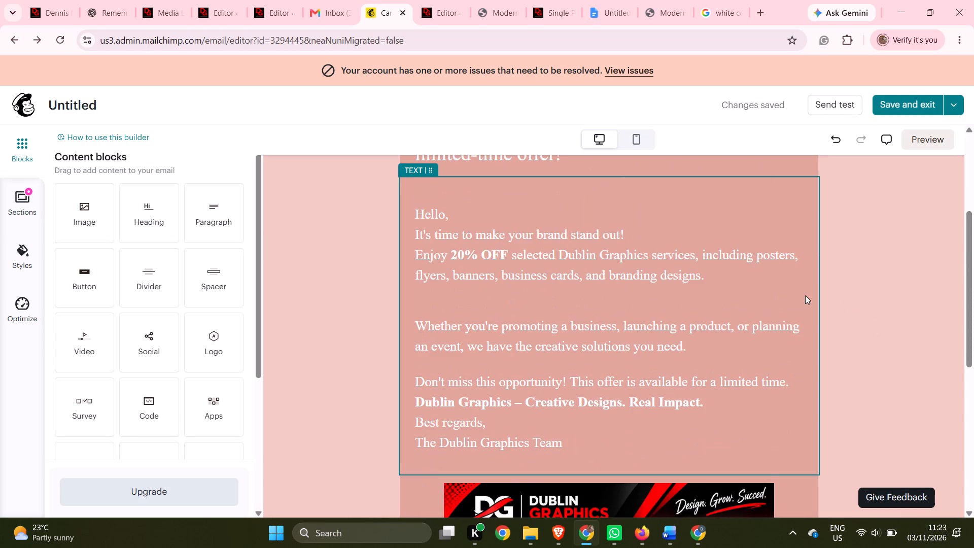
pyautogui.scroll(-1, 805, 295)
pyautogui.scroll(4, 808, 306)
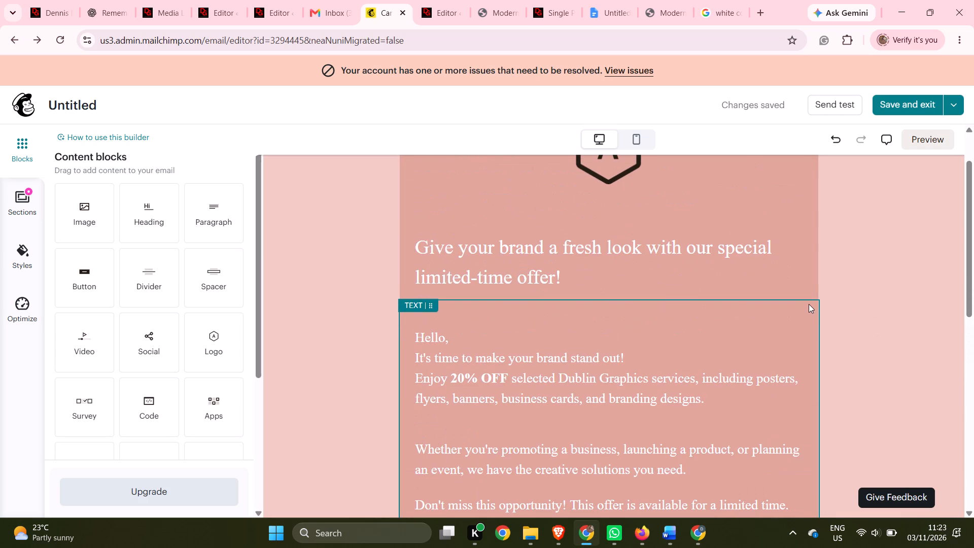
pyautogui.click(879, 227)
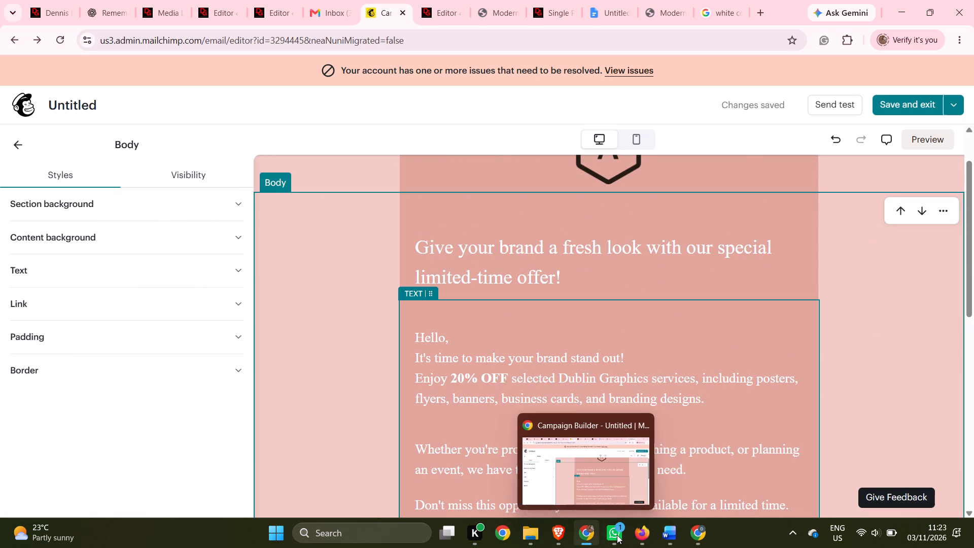
# Switch to WhatsApp.
pyautogui.click(614, 499)
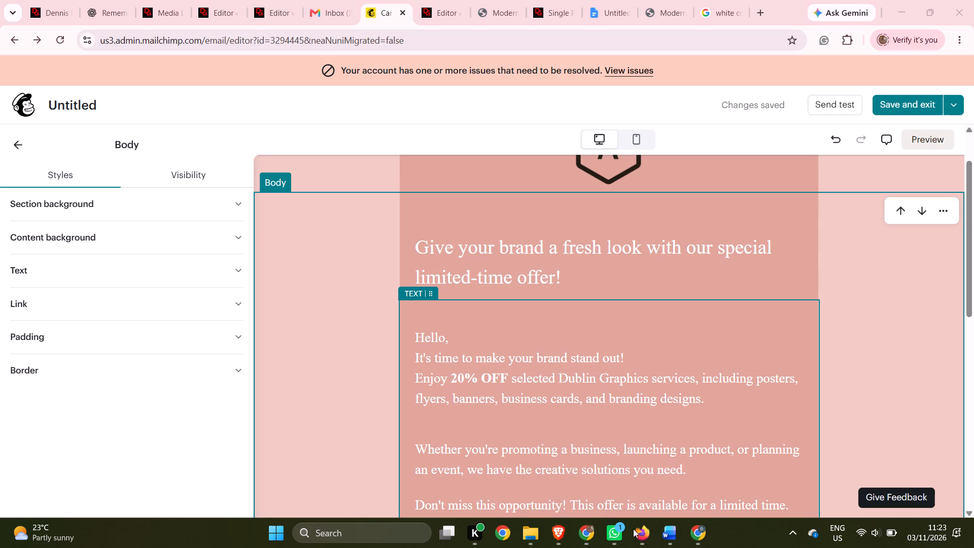
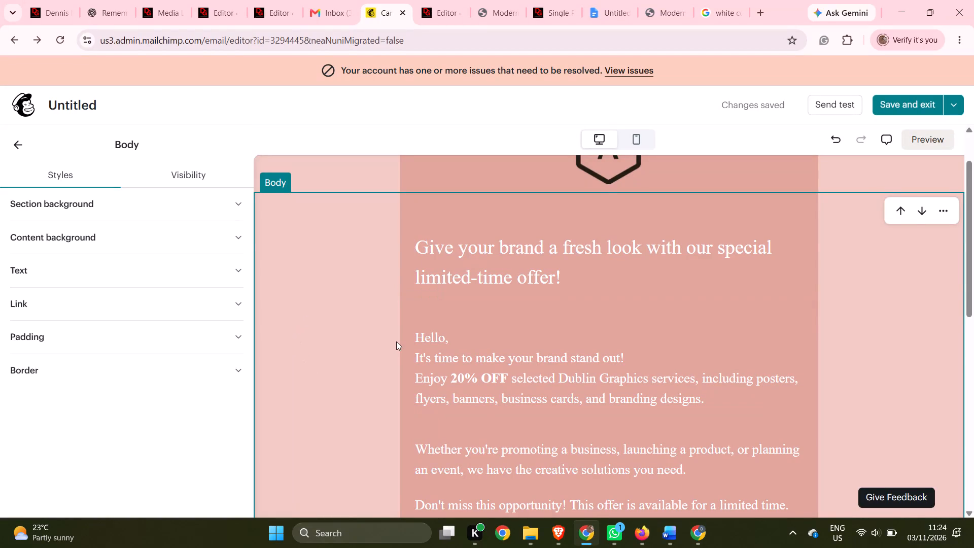
# Review the promotion email's colours and text legibility from the header logo down to the Visit Us button.
pyautogui.scroll(6, 396, 341)
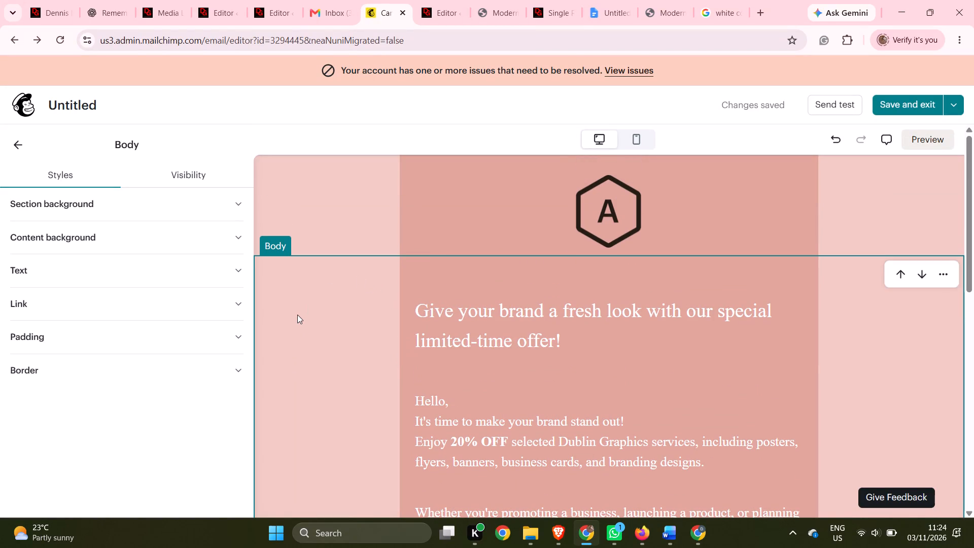
pyautogui.click(908, 208)
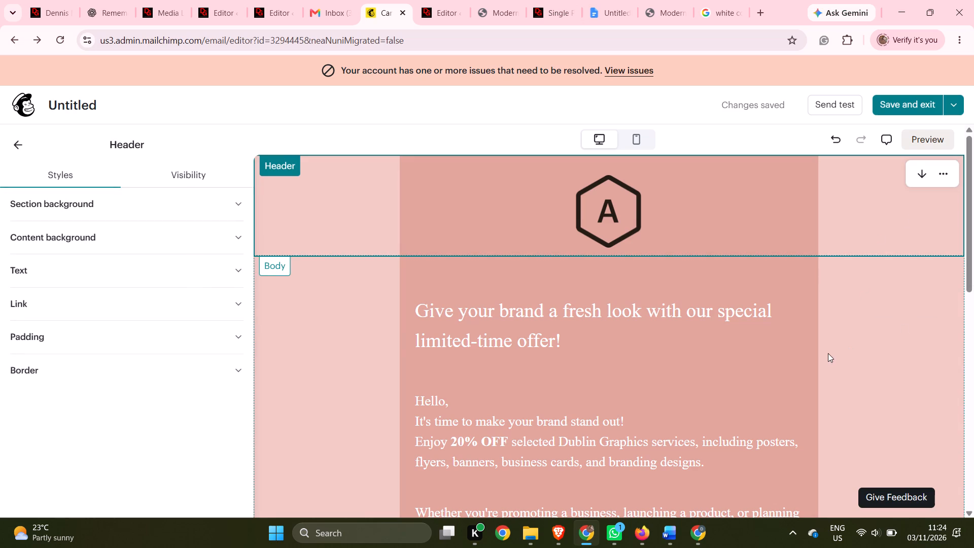
pyautogui.scroll(-7, 828, 353)
pyautogui.scroll(3, 820, 363)
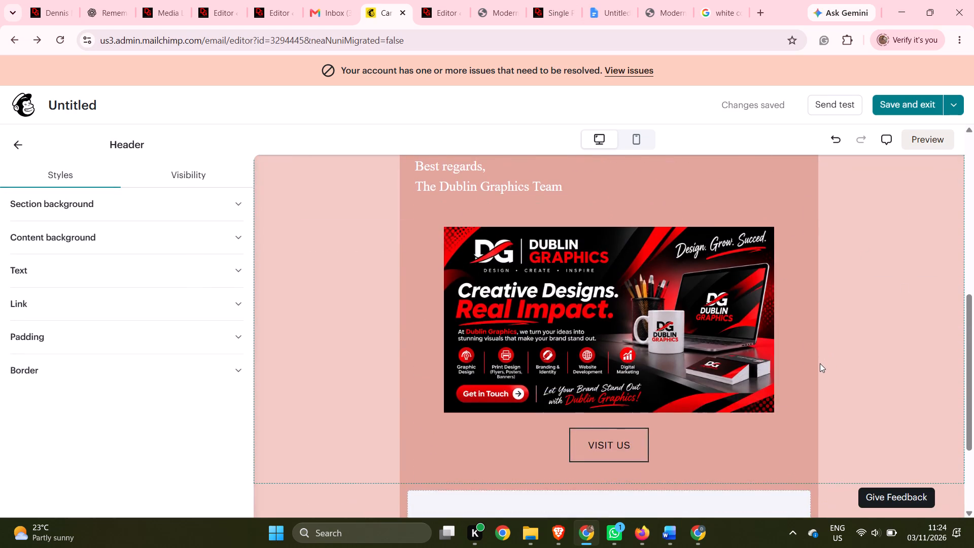
pyautogui.scroll(3, 820, 368)
pyautogui.scroll(-1, 838, 351)
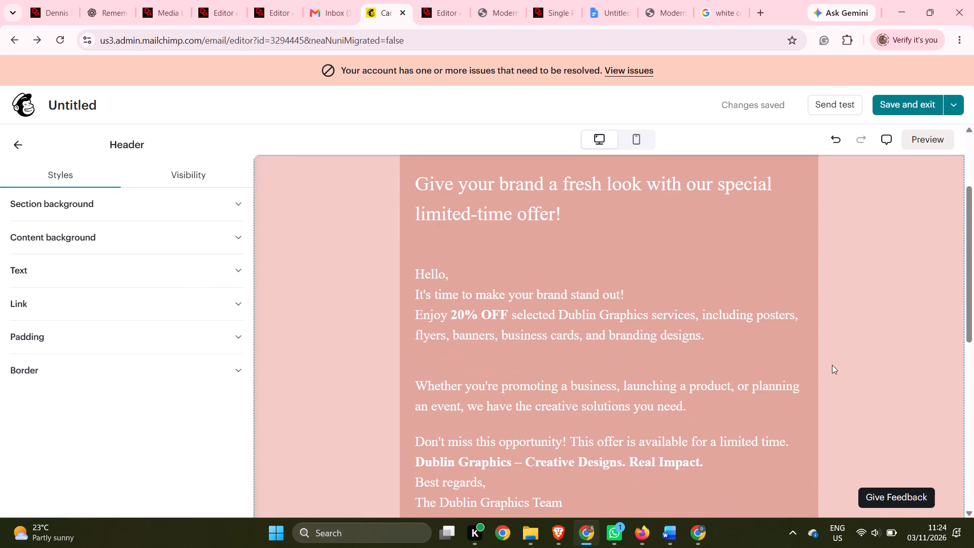
pyautogui.scroll(-2, 832, 366)
pyautogui.scroll(1, 832, 368)
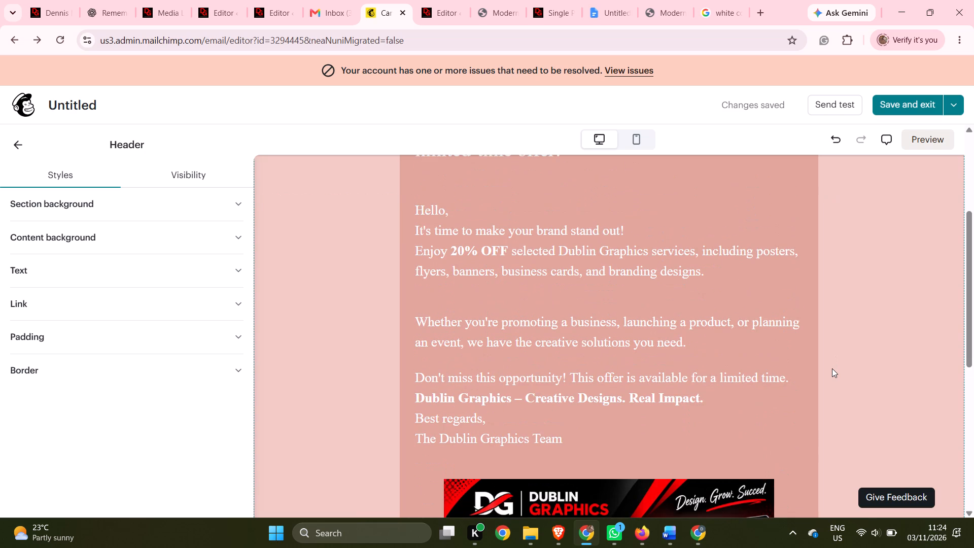
# Change all the text in the "Hello," body block from white to black, using the colour already in this email.
pyautogui.click(551, 434)
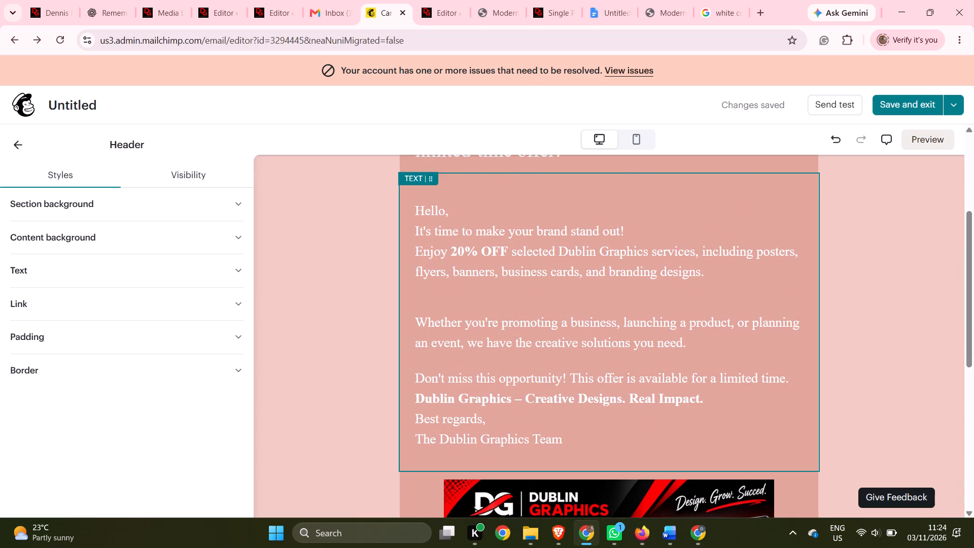
pyautogui.hotkey('ctrl', 'a')
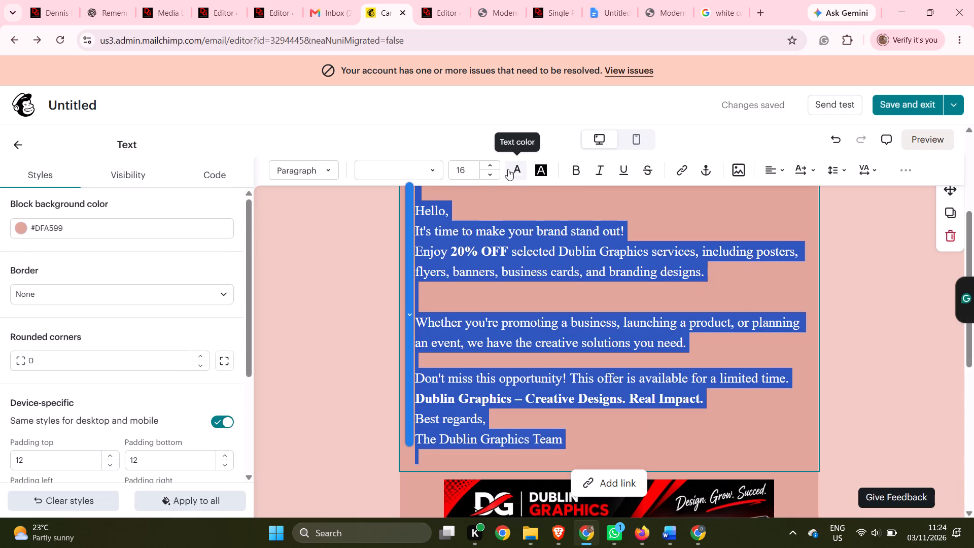
pyautogui.click(510, 168)
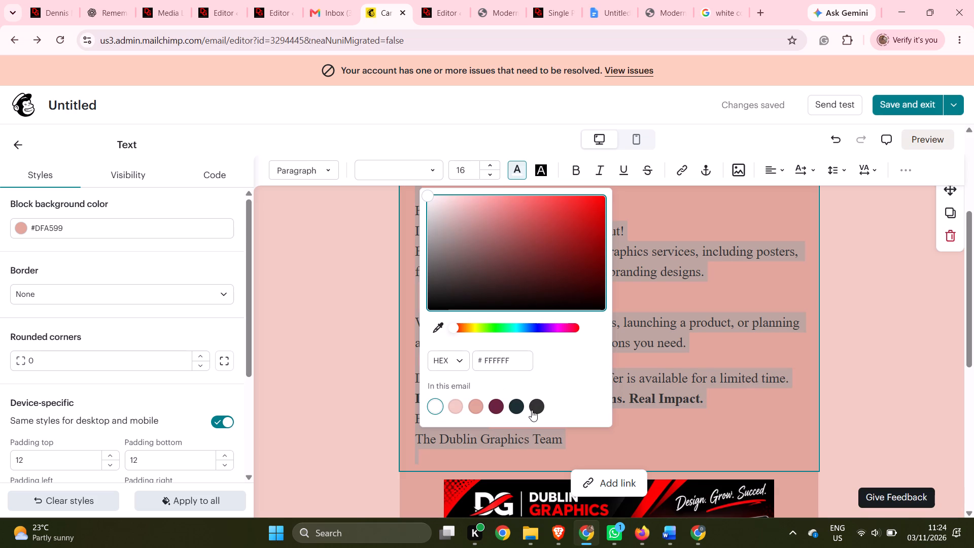
pyautogui.click(532, 410)
pyautogui.click(930, 408)
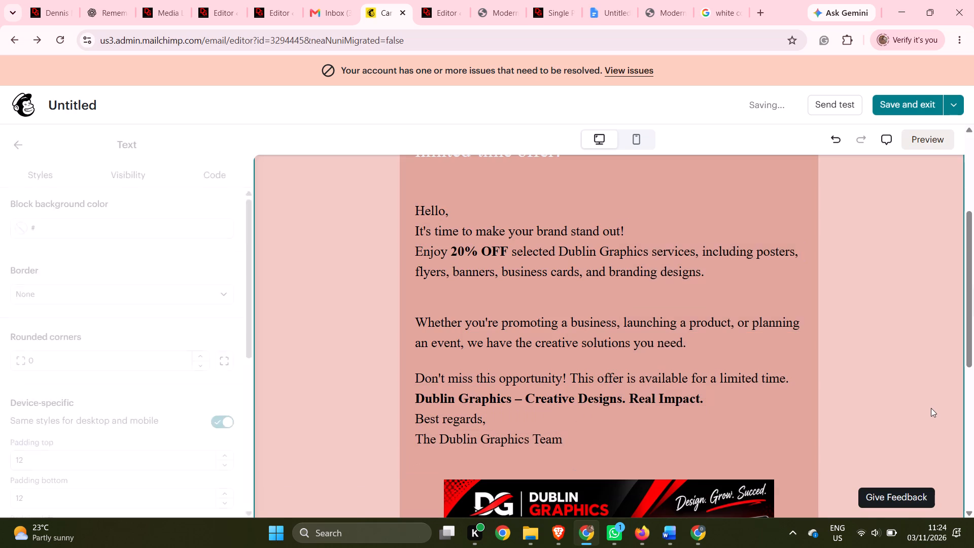
# Set the text colour of the whole "Give your brand a fresh look" intro line to black.
pyautogui.scroll(2, 687, 300)
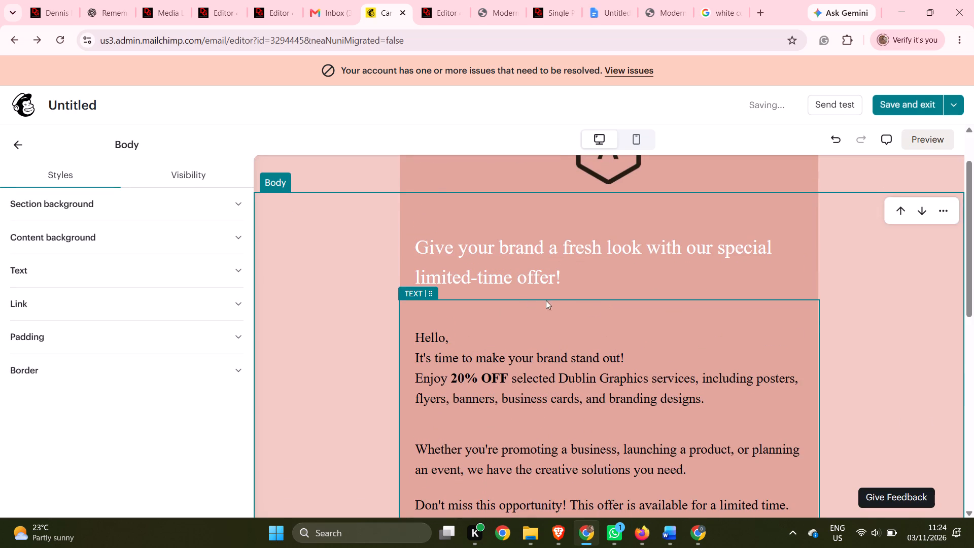
pyautogui.click(491, 235)
pyautogui.click(489, 244)
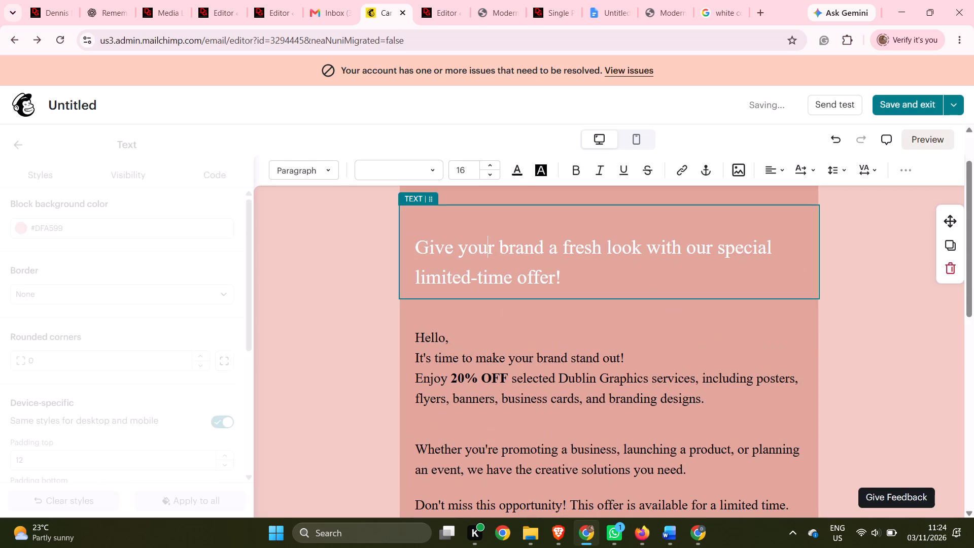
pyautogui.hotkey('ctrl', 'a')
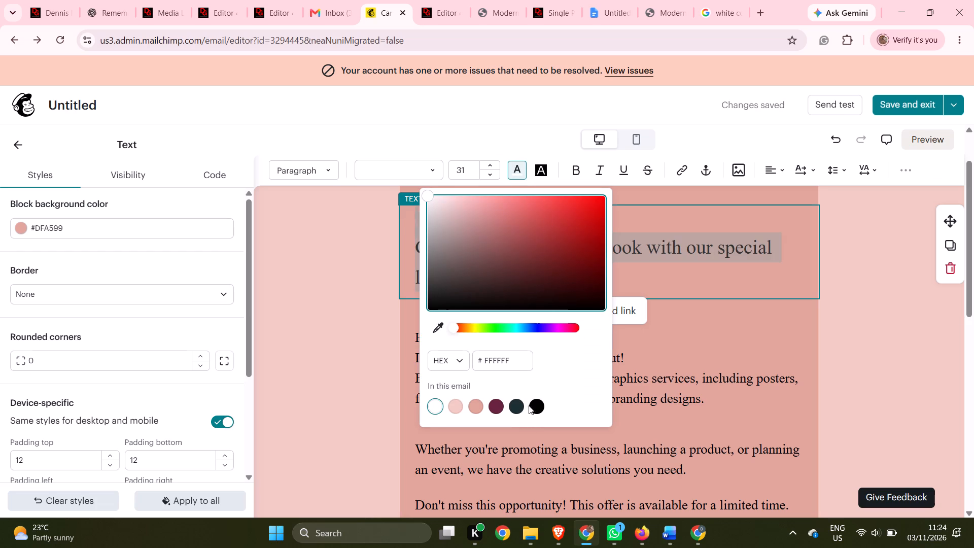
pyautogui.click(539, 405)
pyautogui.click(860, 363)
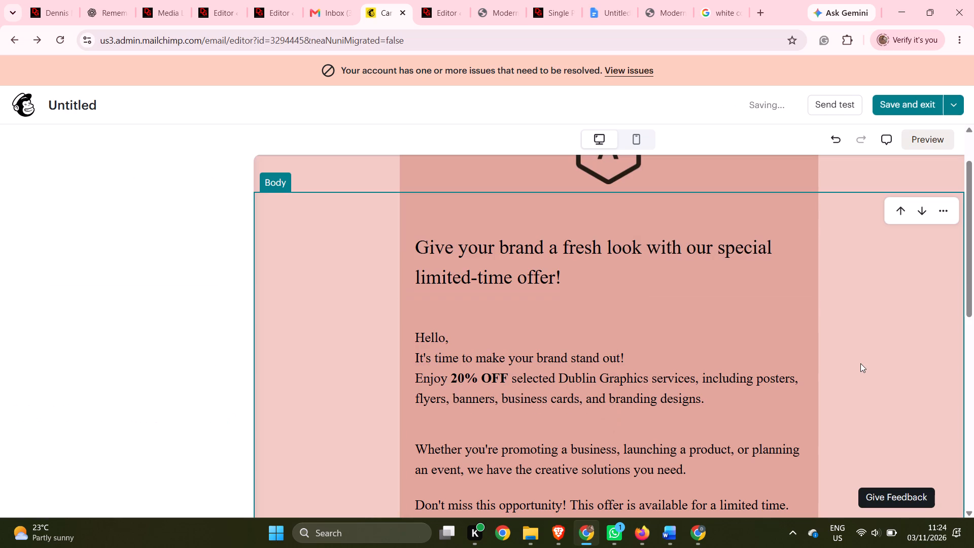
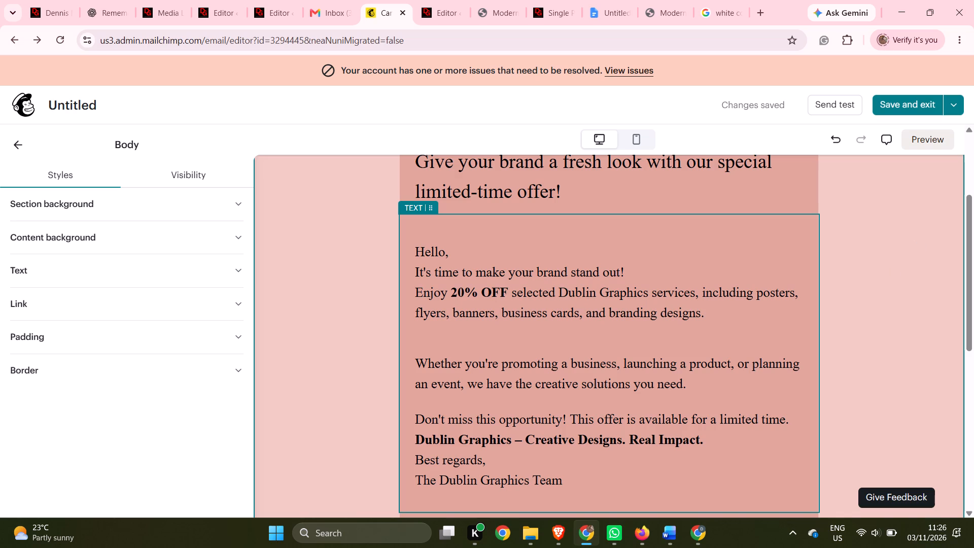
# Review the restyled promotion email from the header logo through the black body text to the banner image and Visit Us button.
pyautogui.scroll(3, 622, 435)
pyautogui.scroll(-4, 630, 423)
pyautogui.scroll(4, 630, 423)
pyautogui.scroll(-4, 631, 423)
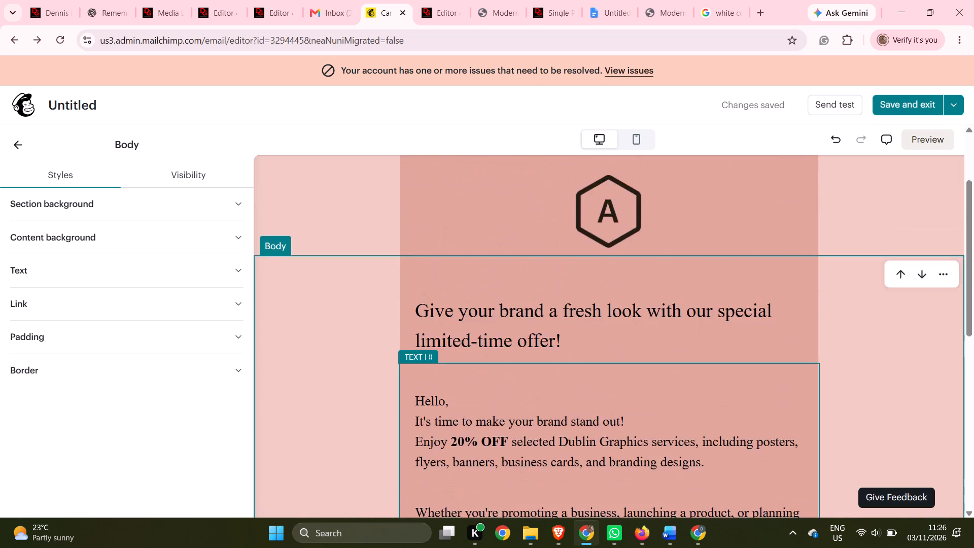
pyautogui.scroll(-1, 632, 428)
pyautogui.scroll(4, 633, 429)
pyautogui.scroll(-2, 634, 433)
pyautogui.scroll(7, 635, 436)
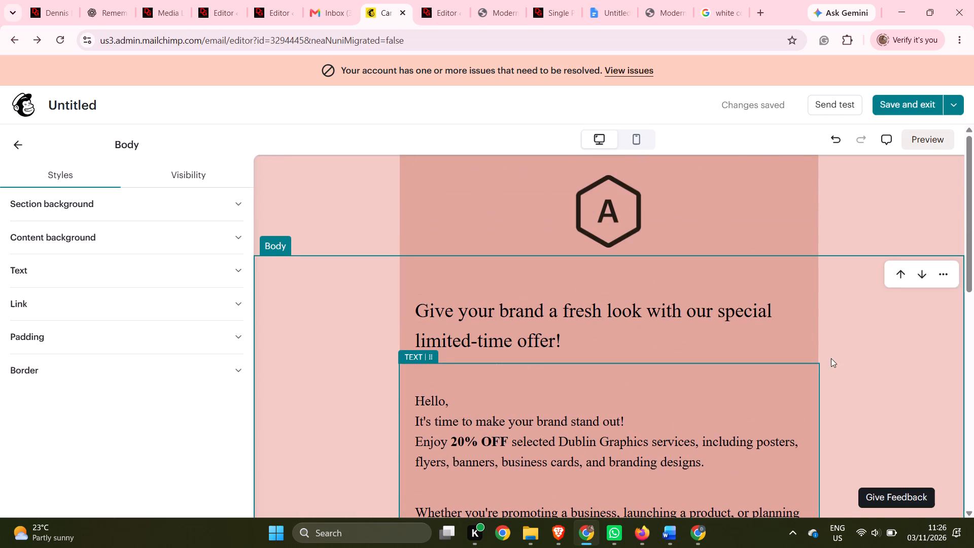
pyautogui.click(858, 347)
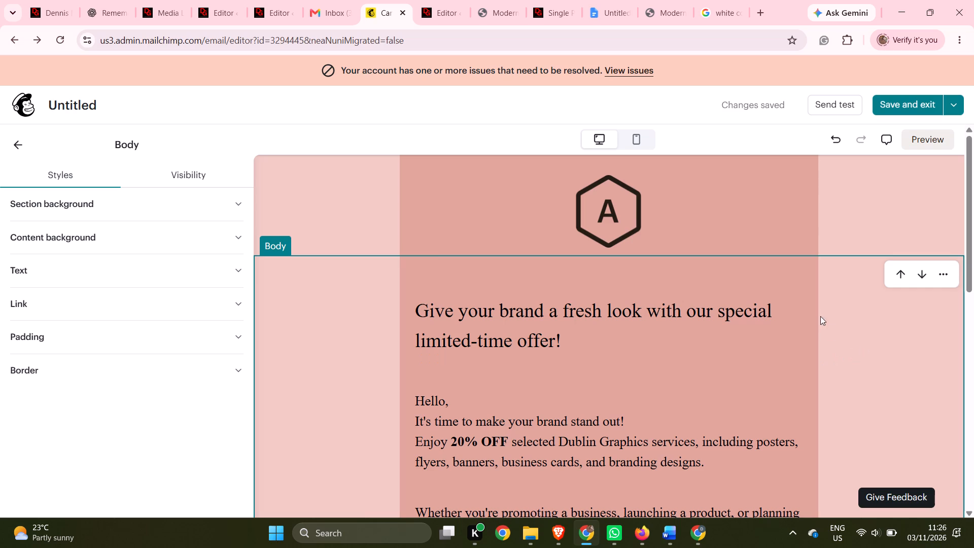
pyautogui.click(767, 211)
pyautogui.click(925, 372)
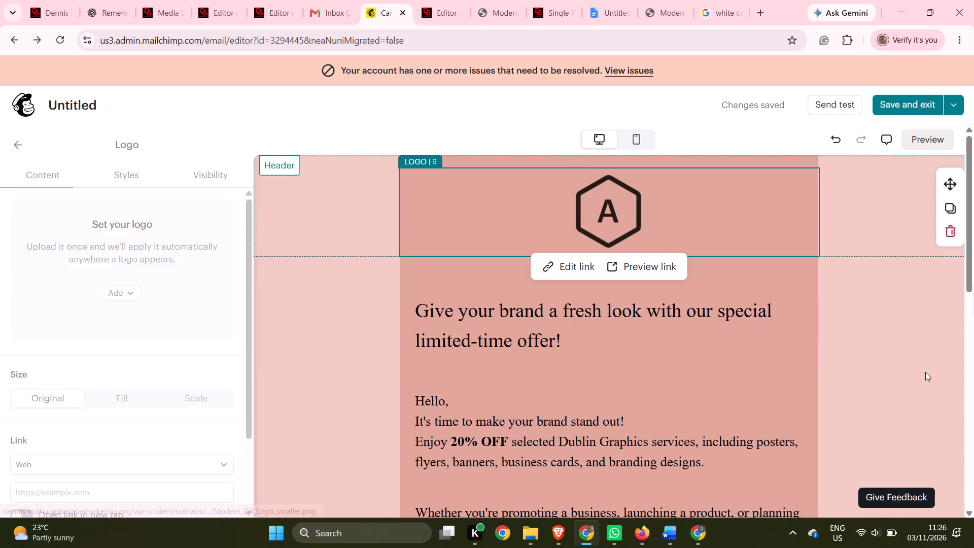
pyautogui.scroll(-4, 739, 302)
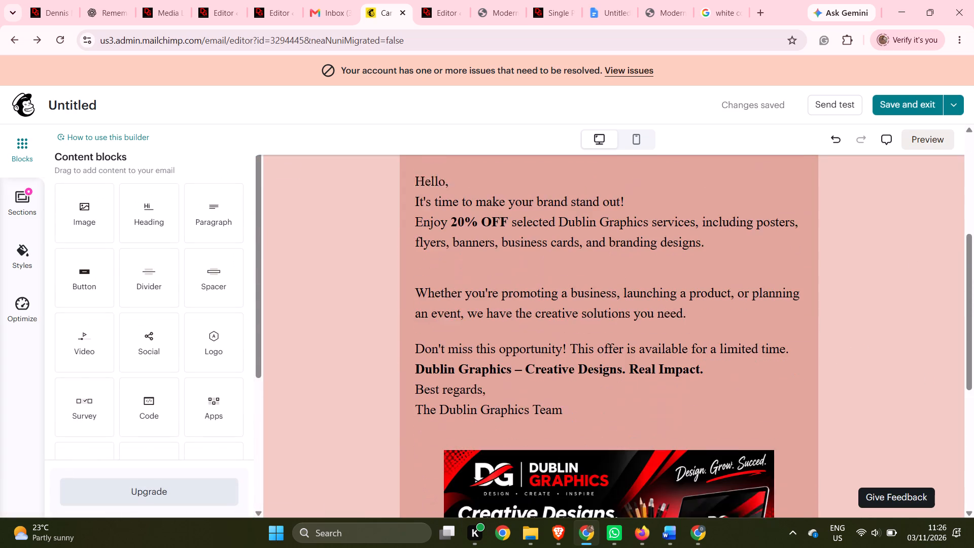
pyautogui.scroll(-7, 739, 302)
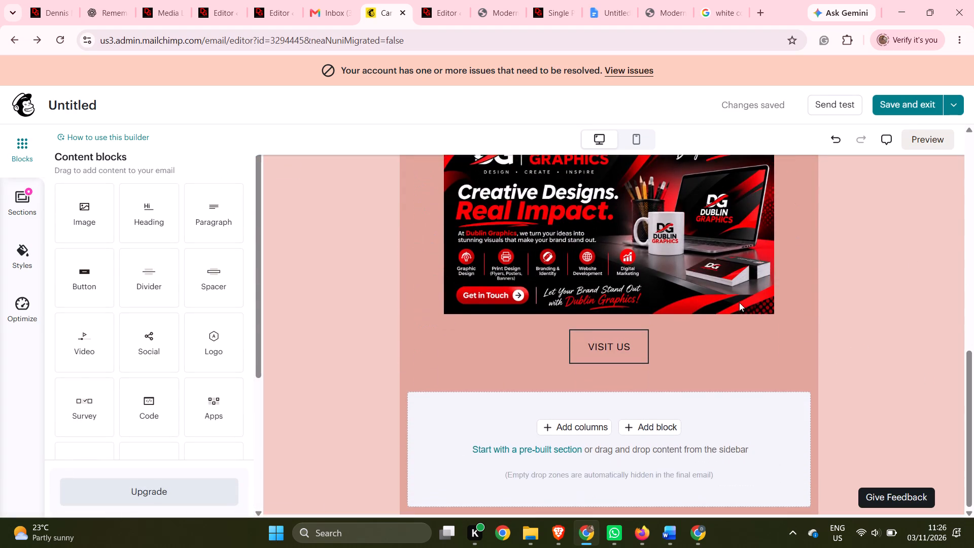
pyautogui.scroll(5, 741, 303)
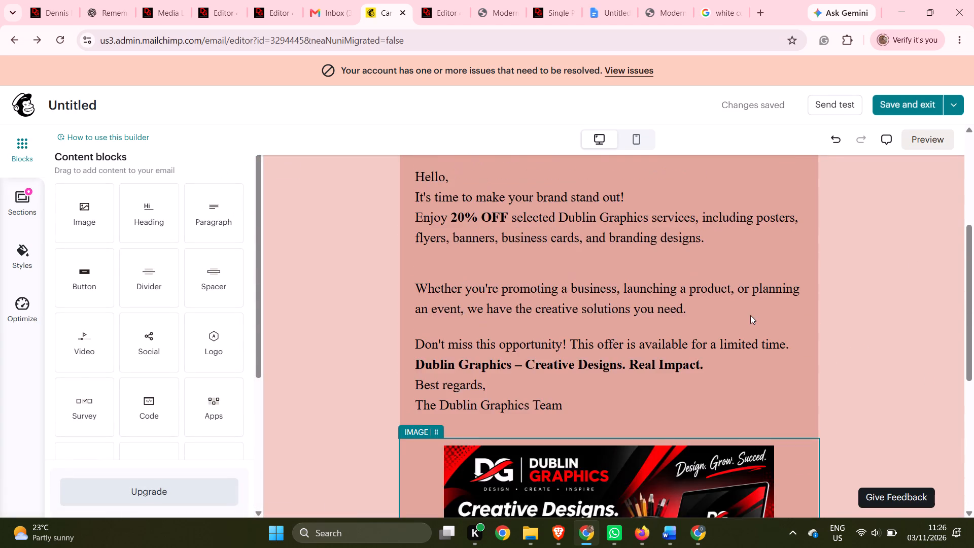
pyautogui.scroll(7, 750, 315)
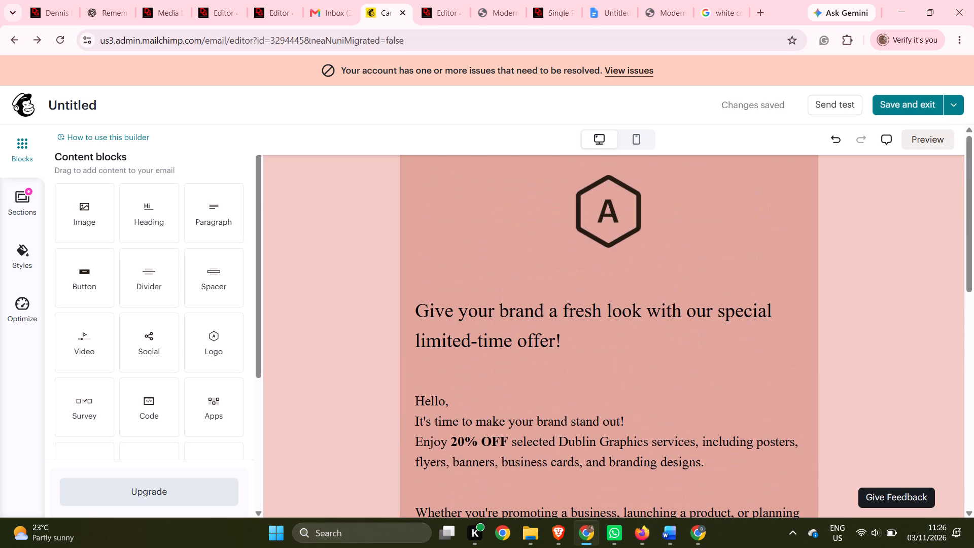
pyautogui.scroll(3, 750, 315)
pyautogui.scroll(-4, 750, 315)
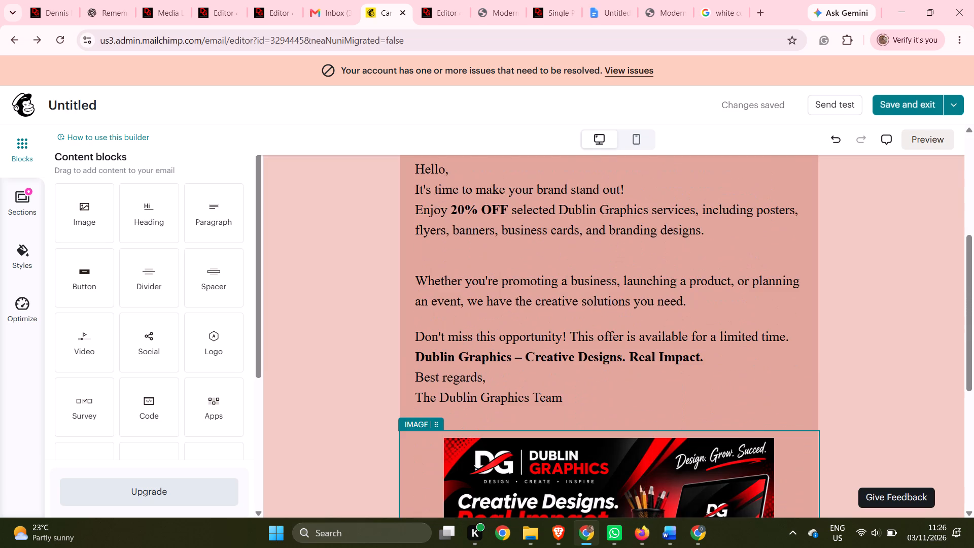
pyautogui.scroll(-2, 750, 315)
pyautogui.scroll(1, 744, 309)
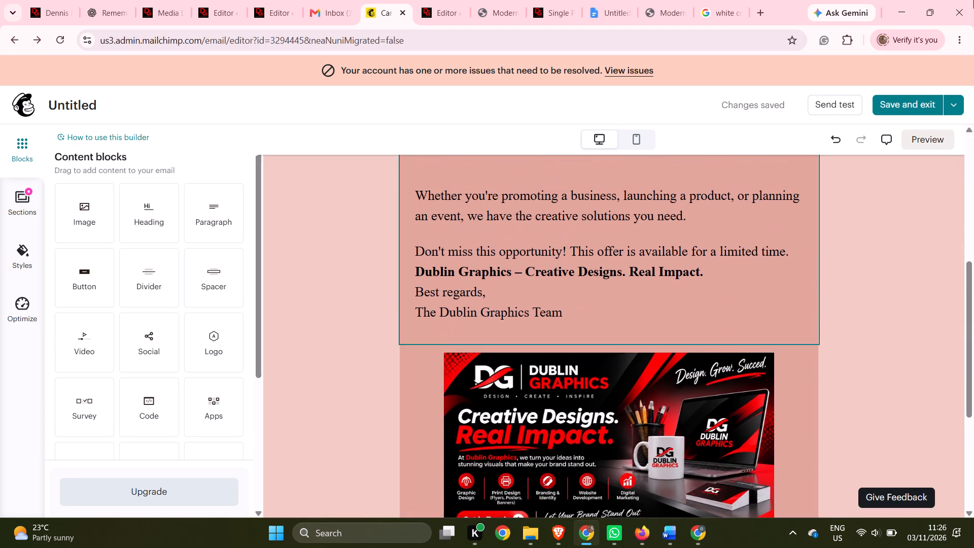
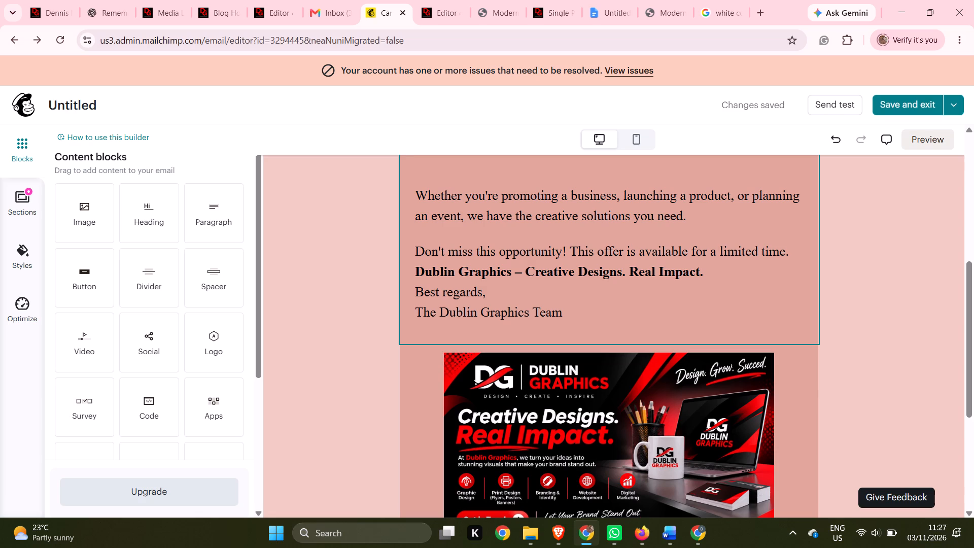
# Select the body text block and look back over the promotion email up to the heading and header logo.
pyautogui.click(653, 324)
pyautogui.scroll(1, 856, 327)
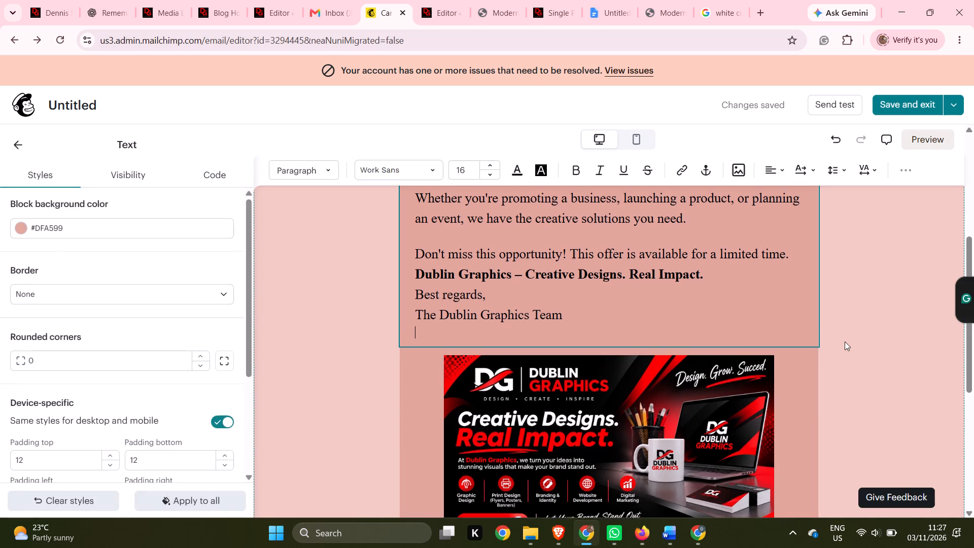
pyautogui.scroll(4, 845, 341)
pyautogui.scroll(4, 800, 368)
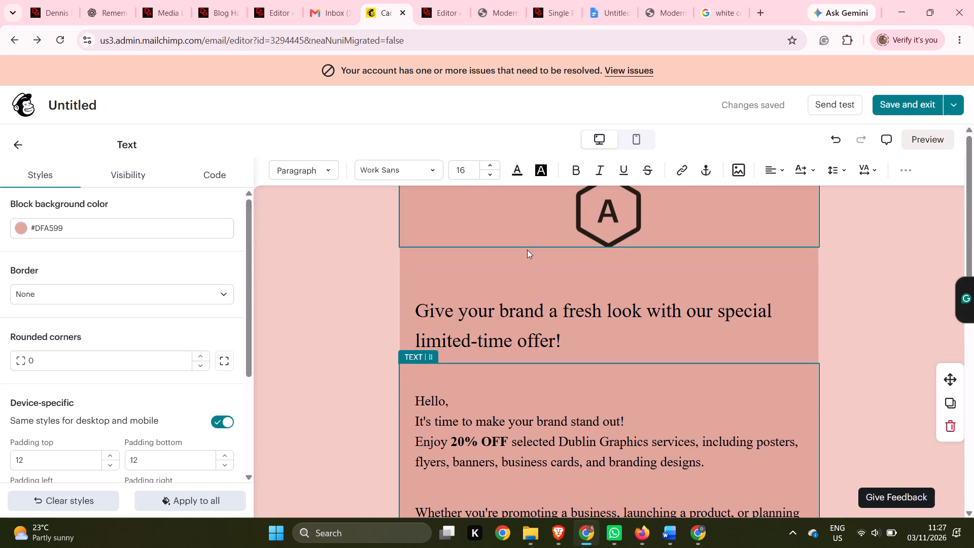
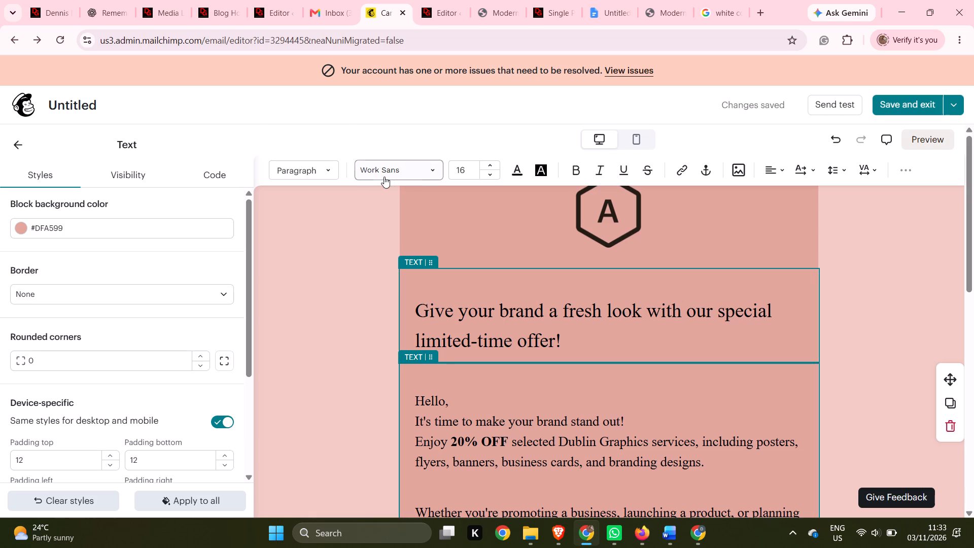
# Deselect the body text block and open the settings of the logo block in the promotion email's header.
pyautogui.click(881, 287)
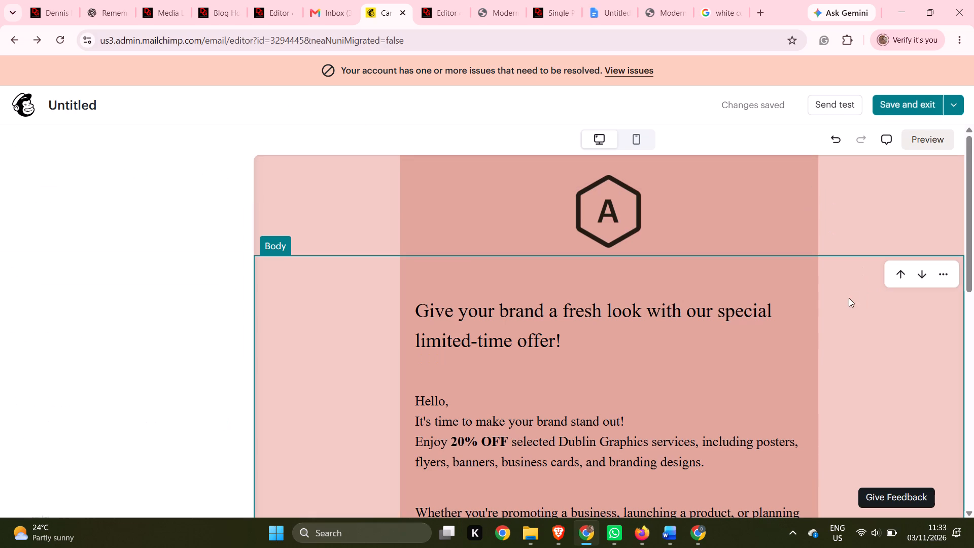
pyautogui.moveTo(781, 245); pyautogui.dragTo(787, 246)
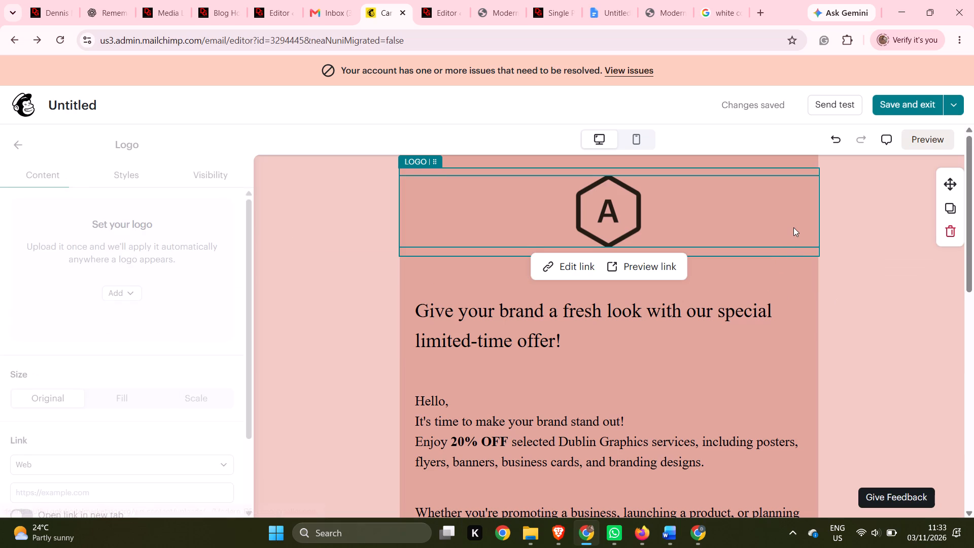
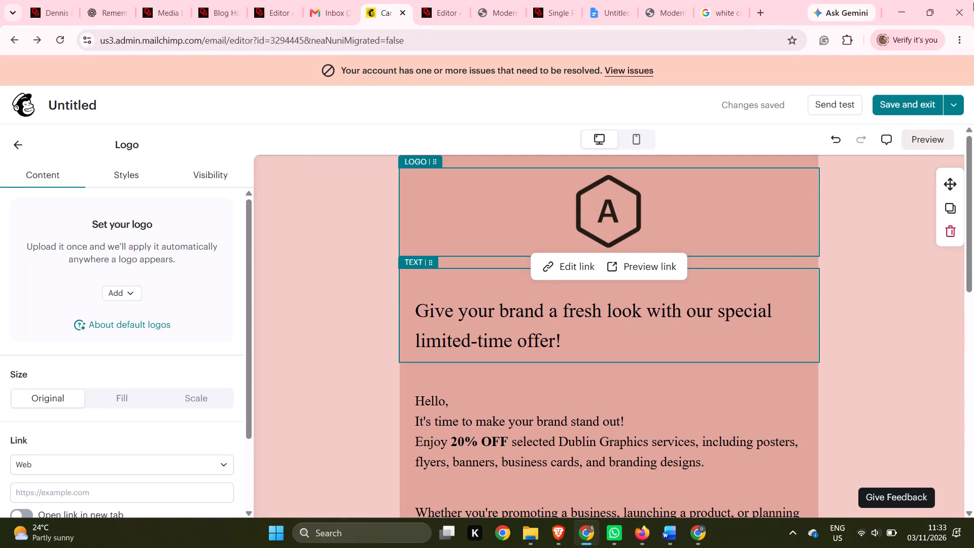
# Leave the promotion email editor, switch to the white colour code search page and open a new browser tab.
pyautogui.click(732, 0)
pyautogui.click(766, 18)
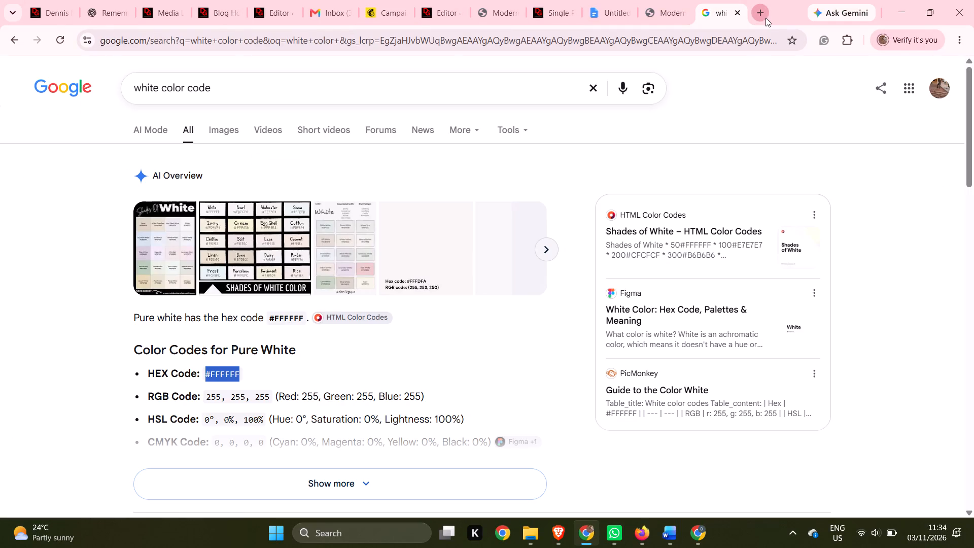
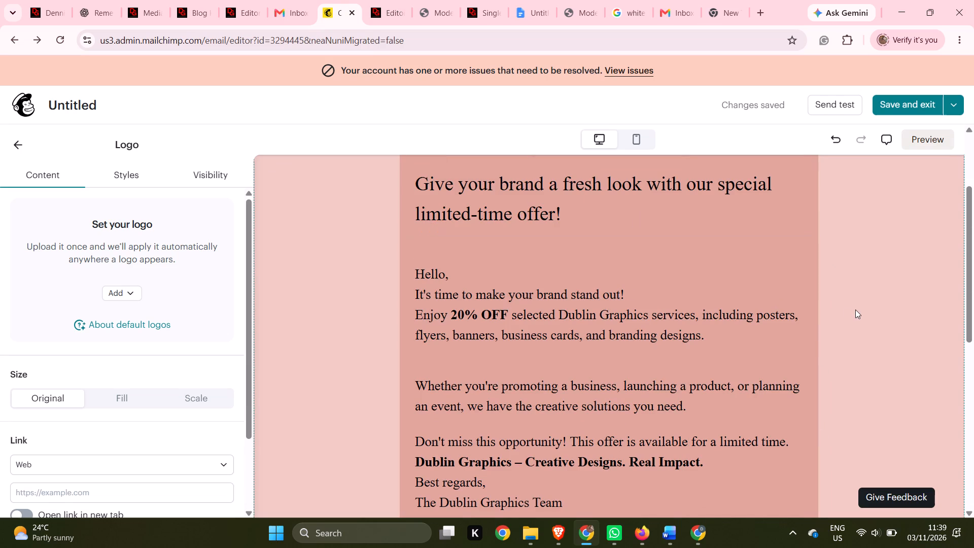
# Select the logo block in the promotion email's header and preview the page its link opens.
pyautogui.scroll(-1, 717, 355)
pyautogui.scroll(1, 717, 355)
pyautogui.scroll(-1, 715, 355)
pyautogui.scroll(15, 713, 357)
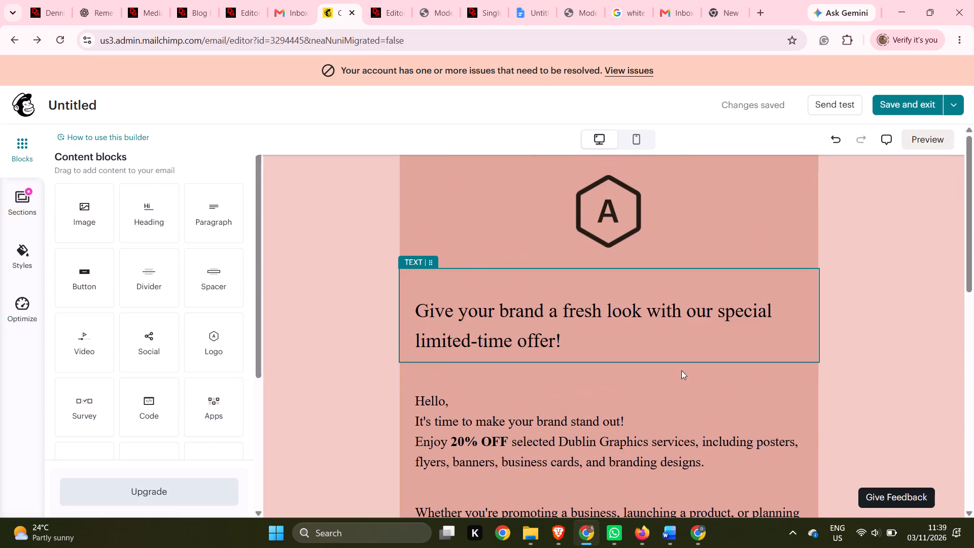
pyautogui.click(637, 216)
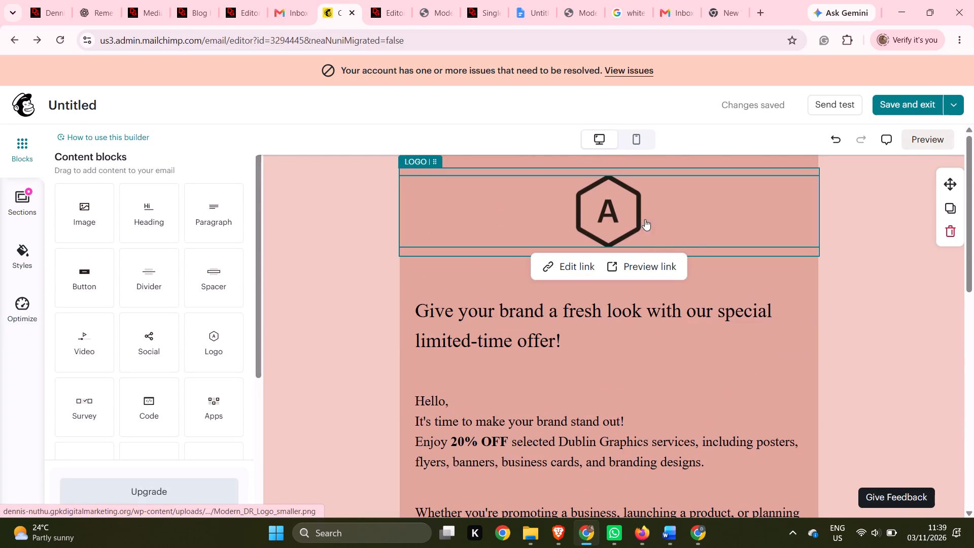
pyautogui.click(649, 267)
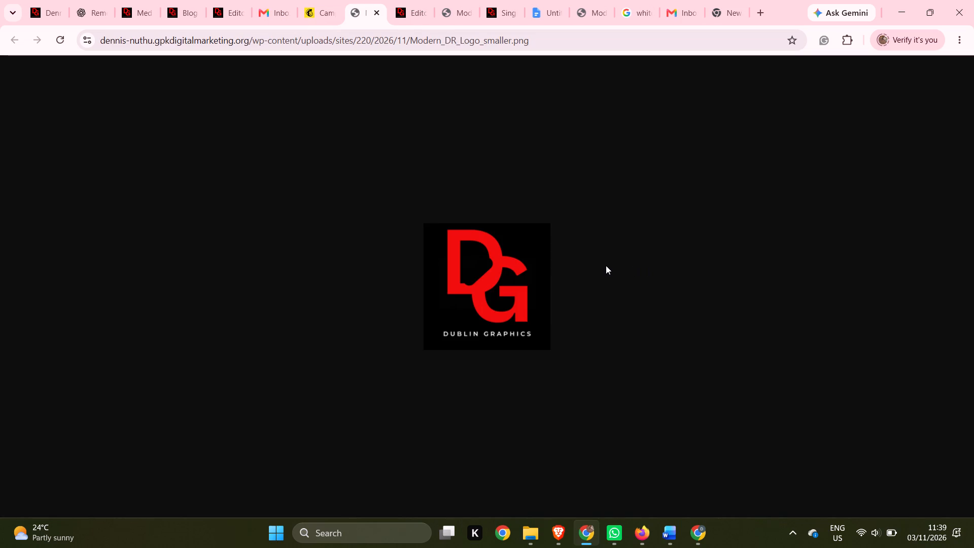
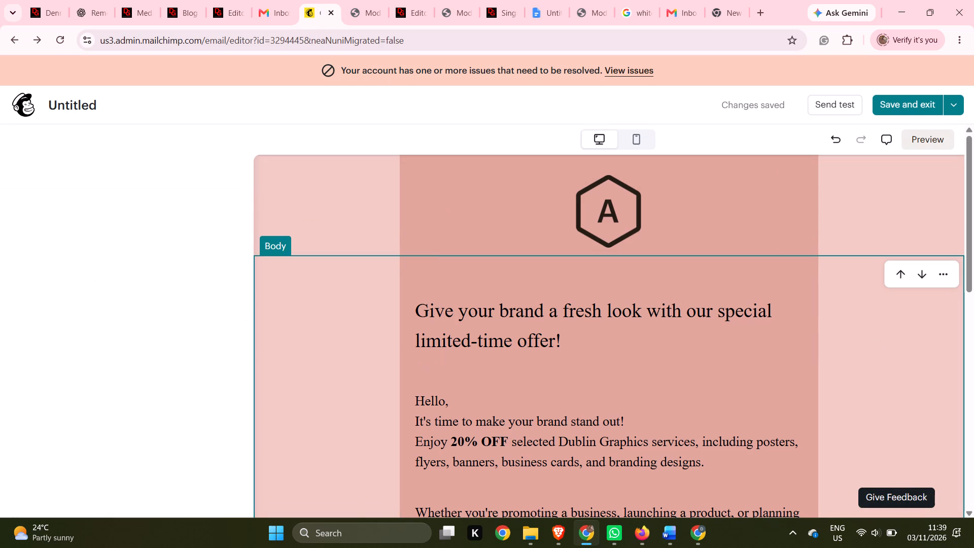
# Review the promotion email in the editor, from the header logo down to the Visit Us button.
pyautogui.scroll(-9, 830, 382)
pyautogui.scroll(1, 828, 398)
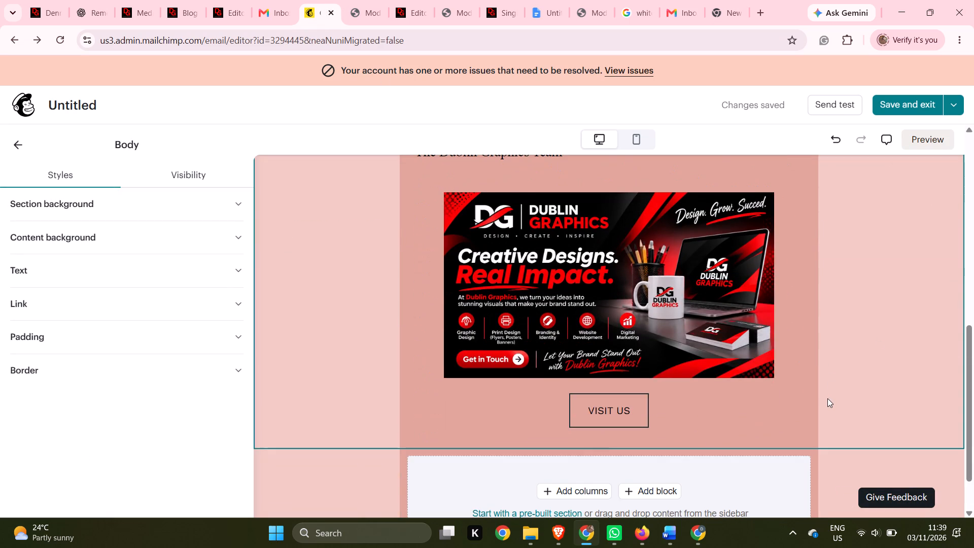
pyautogui.scroll(6, 677, 458)
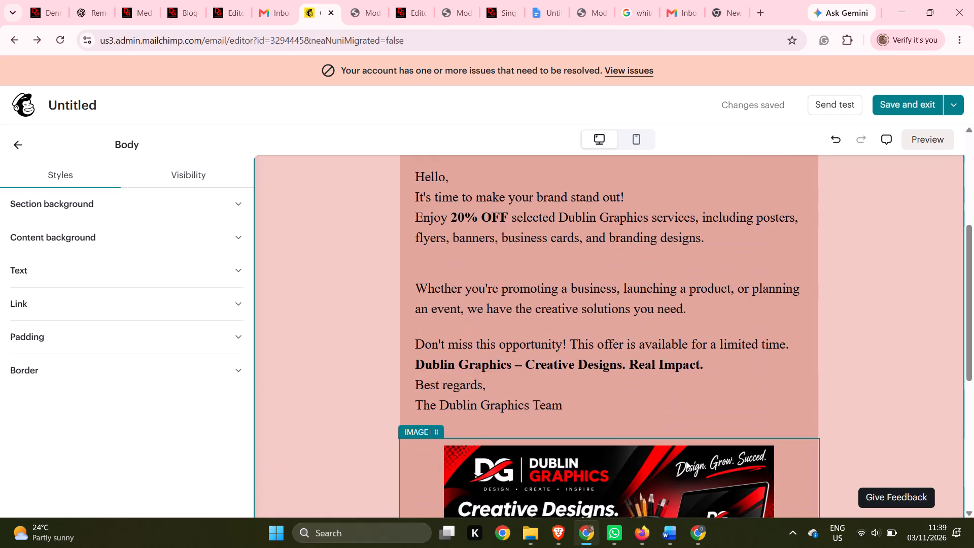
pyautogui.scroll(7, 686, 461)
pyautogui.click(884, 380)
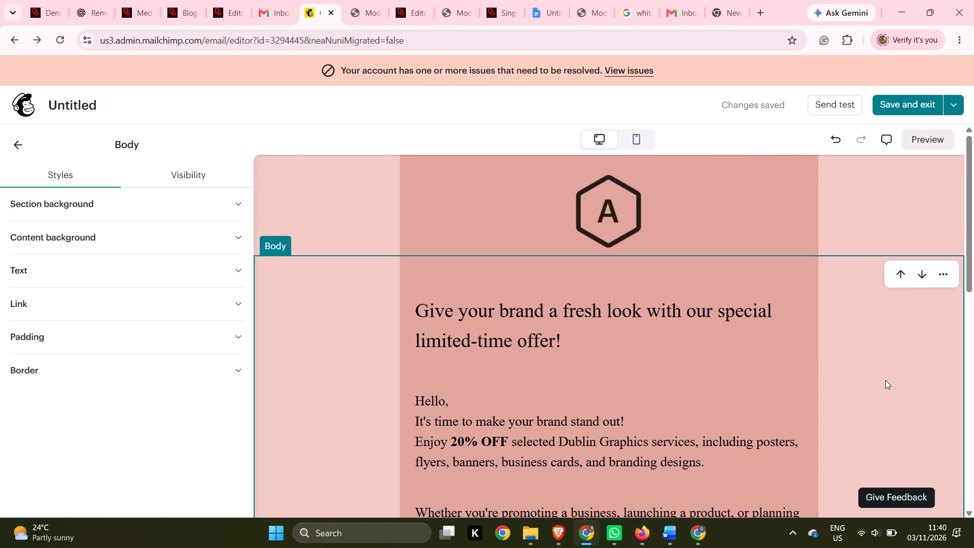
pyautogui.scroll(-4, 586, 346)
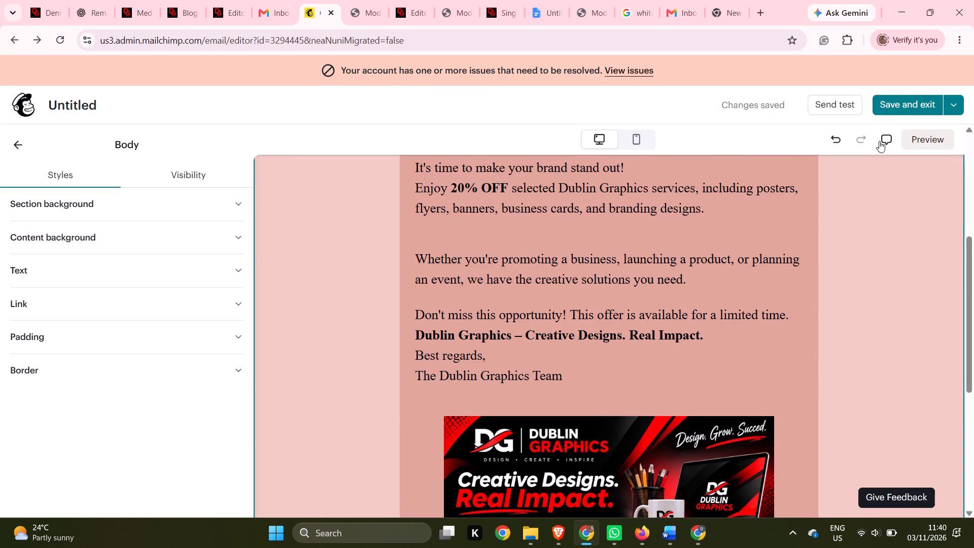
# Save the promotion email design and exit the editor.
pyautogui.click(902, 106)
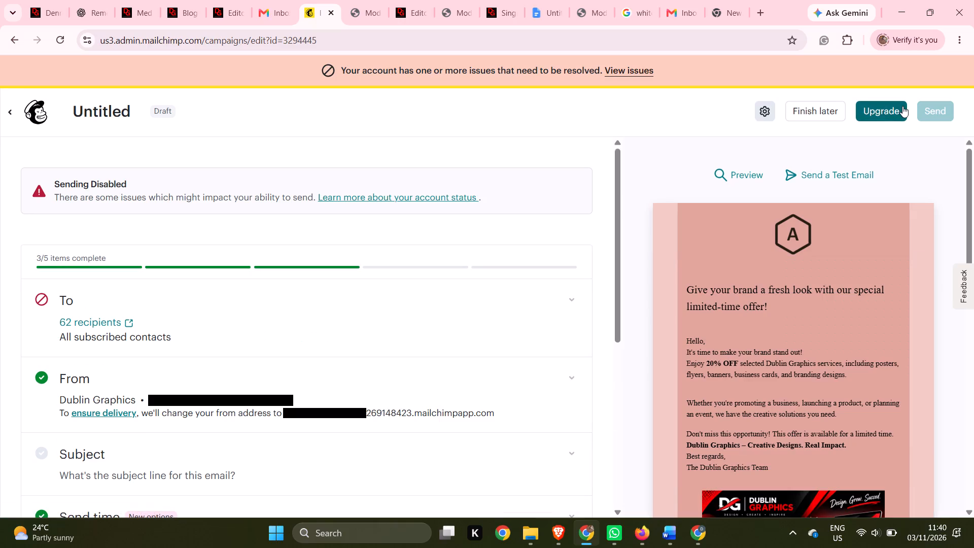
# Check the email's design thumbnail, then examine the full desktop preview from header logo to footer.
pyautogui.scroll(-4, 860, 257)
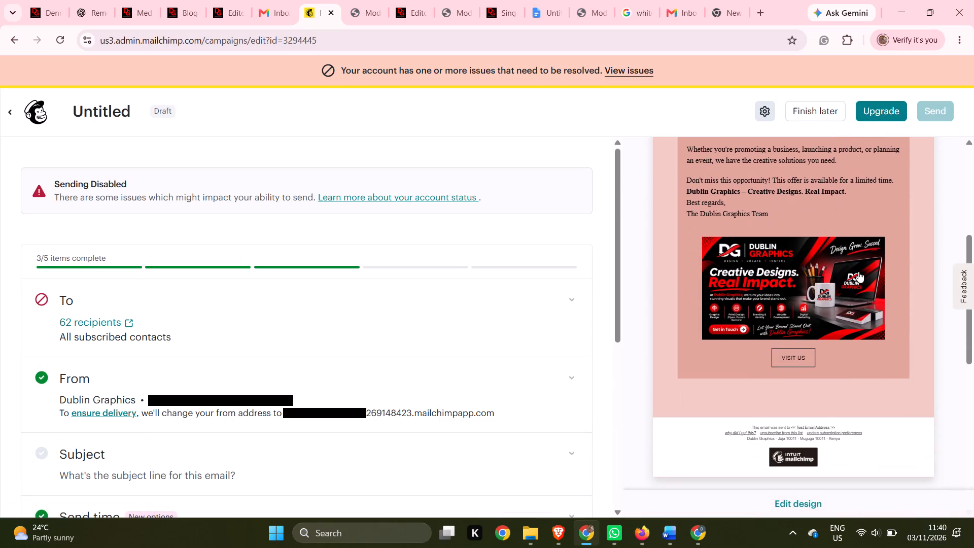
pyautogui.scroll(4, 858, 271)
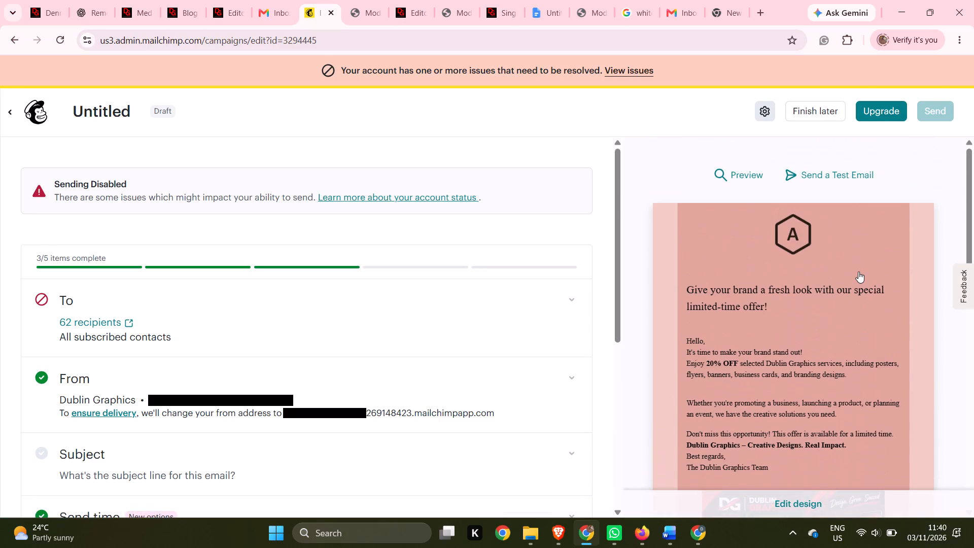
pyautogui.scroll(3, 858, 271)
pyautogui.click(761, 179)
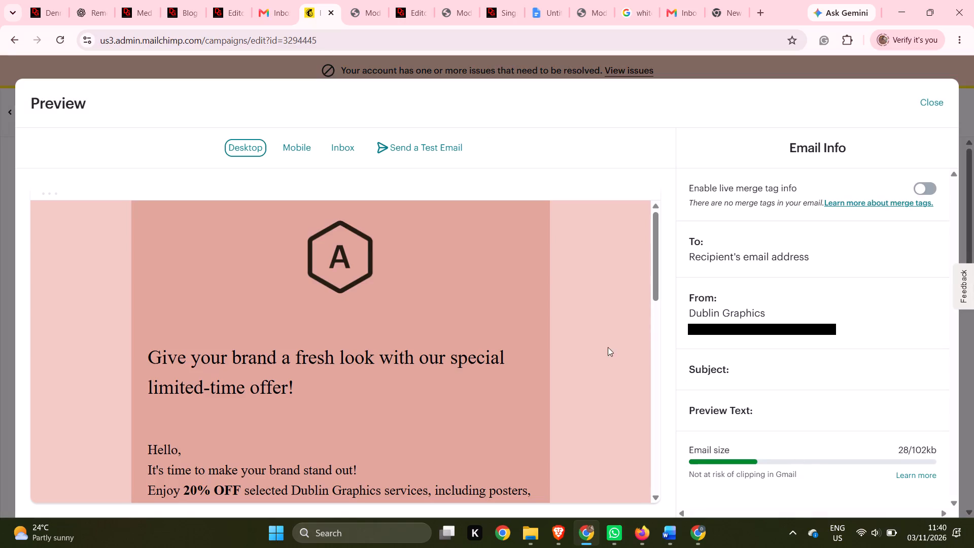
pyautogui.scroll(-11, 580, 334)
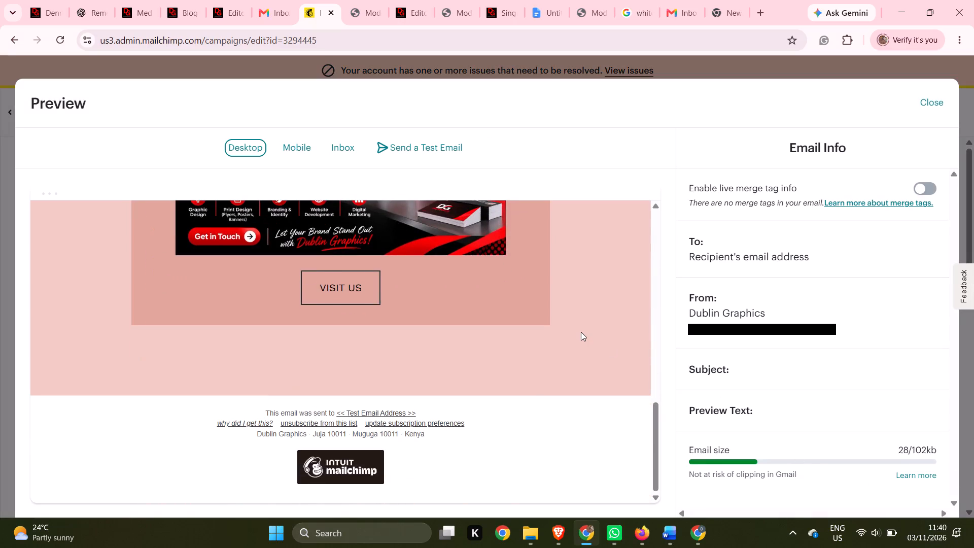
pyautogui.scroll(4, 581, 332)
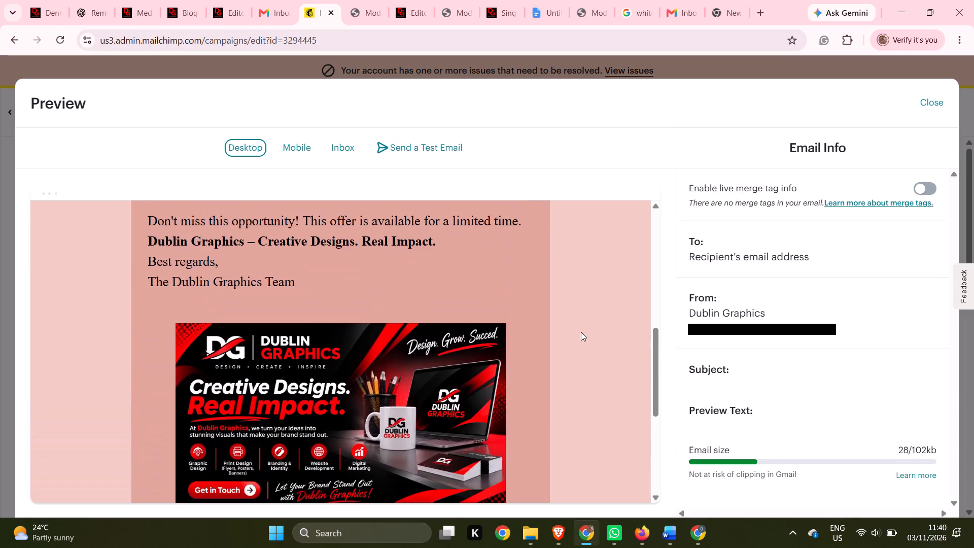
pyautogui.scroll(11, 581, 332)
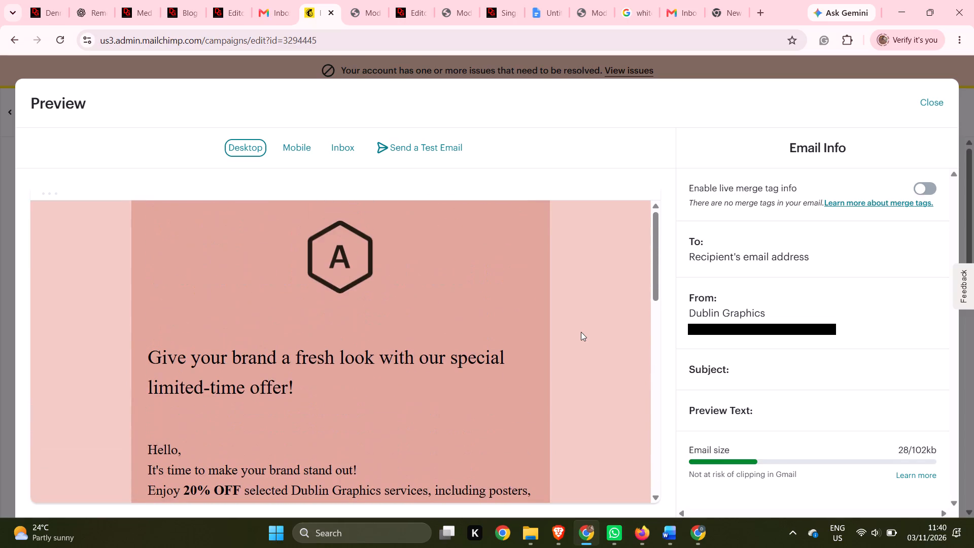
pyautogui.scroll(-3, 581, 332)
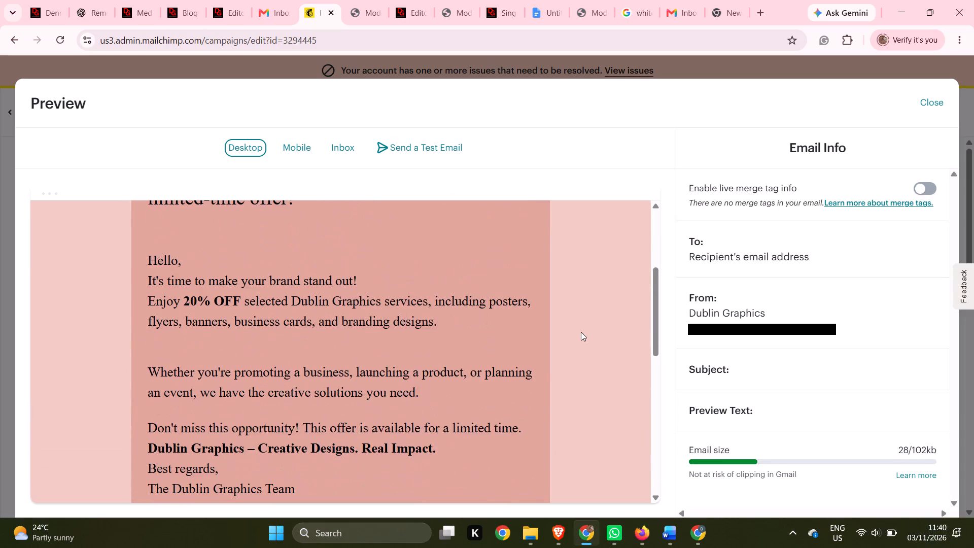
pyautogui.scroll(5, 581, 332)
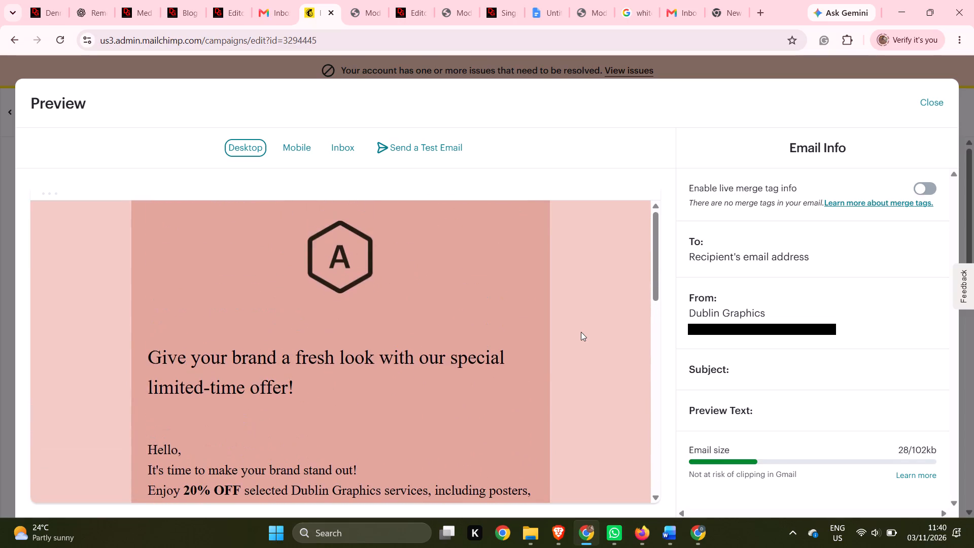
pyautogui.scroll(4, 581, 332)
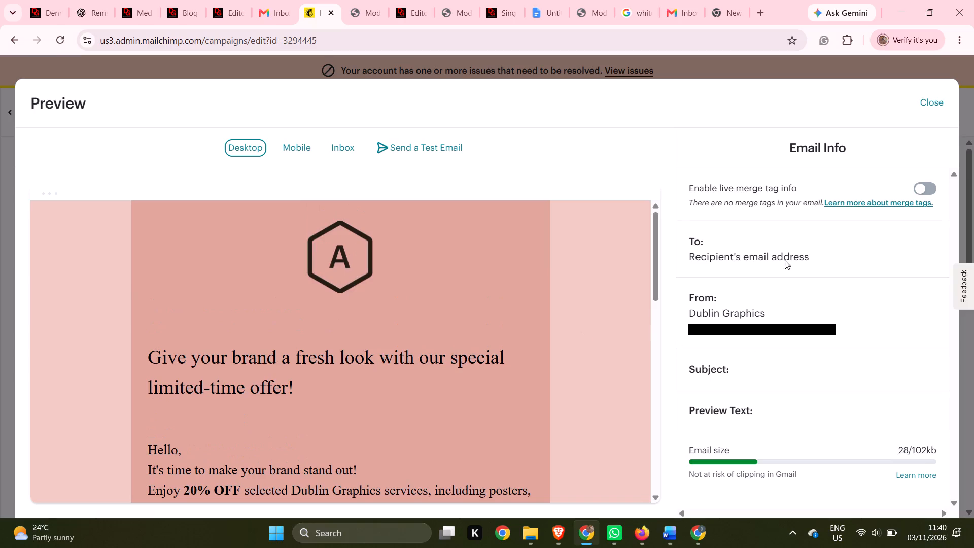
# Enable live merge tag info in the preview and examine the email down to its footer.
pyautogui.click(928, 184)
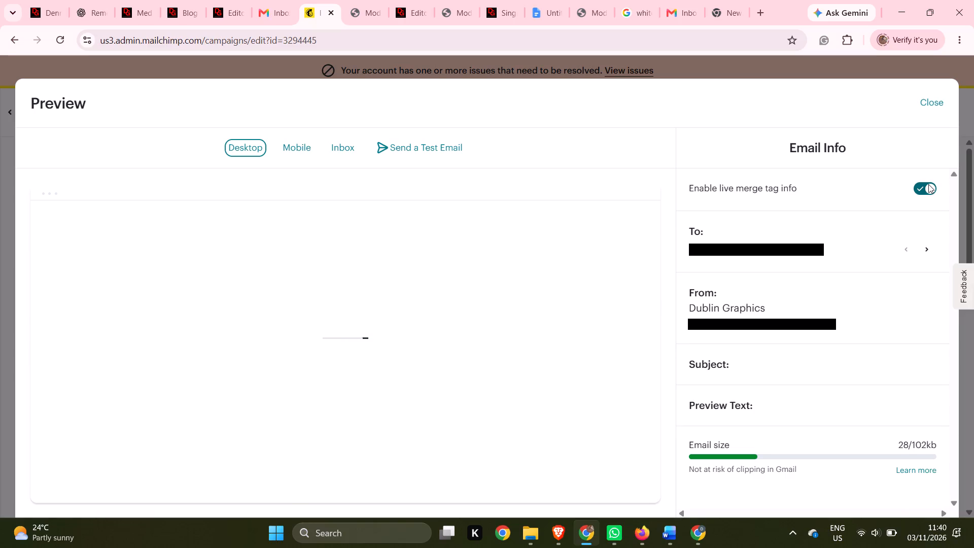
pyautogui.scroll(1, 565, 342)
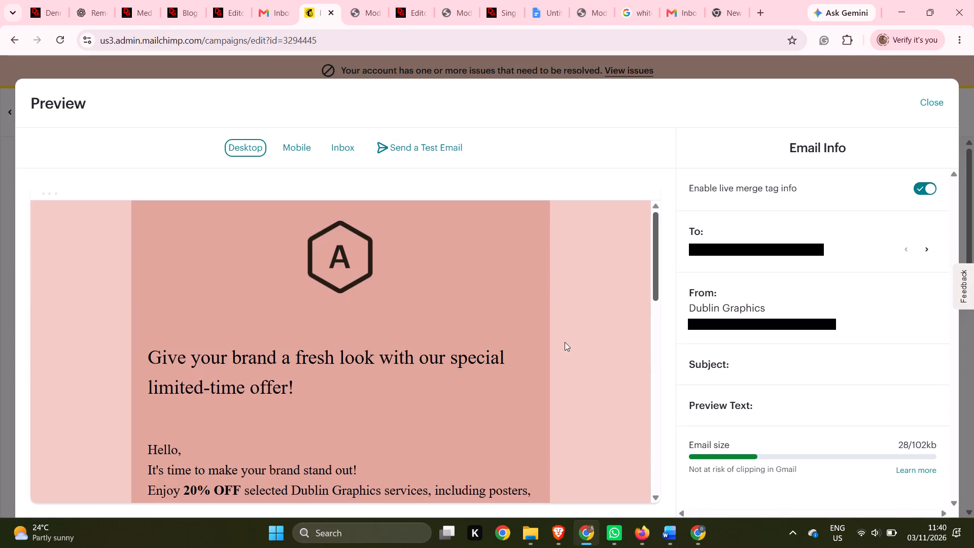
pyautogui.scroll(-10, 565, 342)
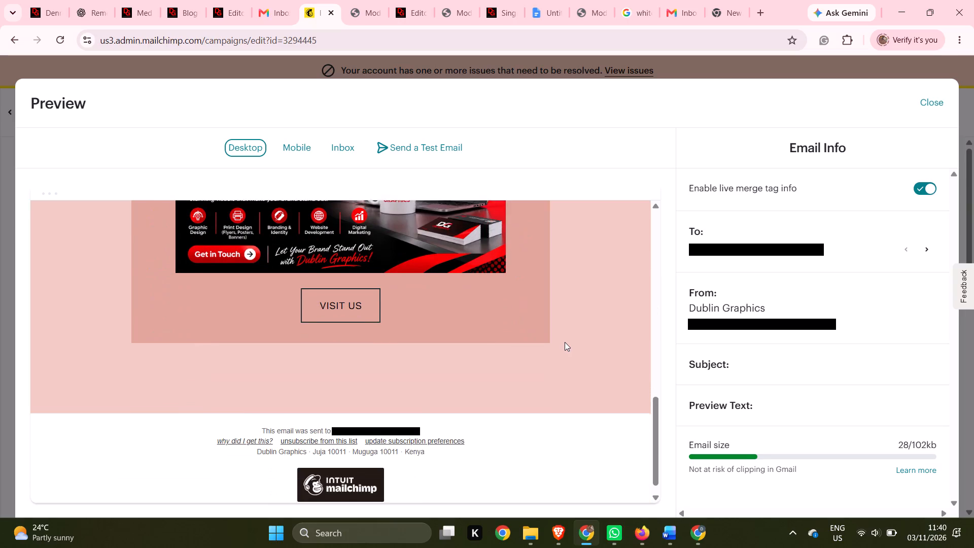
pyautogui.scroll(-4, 565, 342)
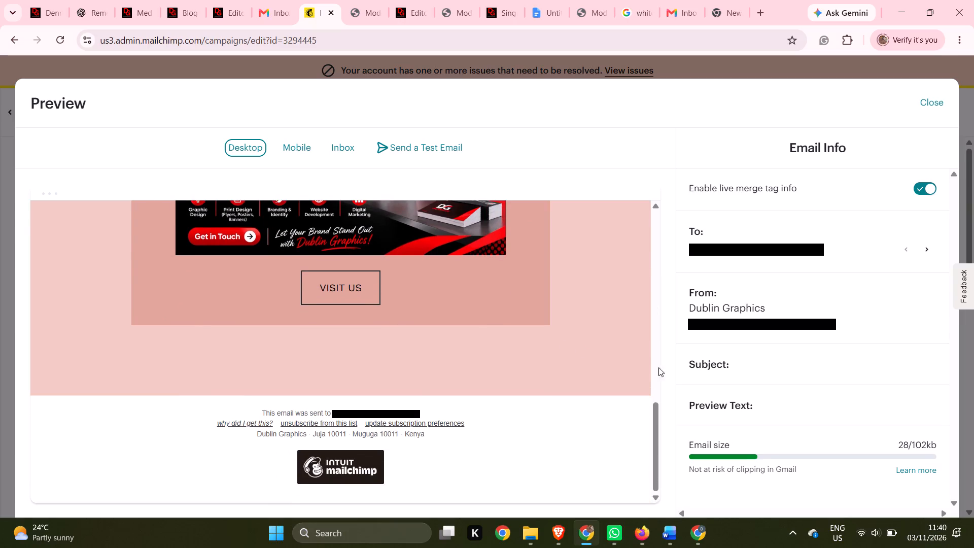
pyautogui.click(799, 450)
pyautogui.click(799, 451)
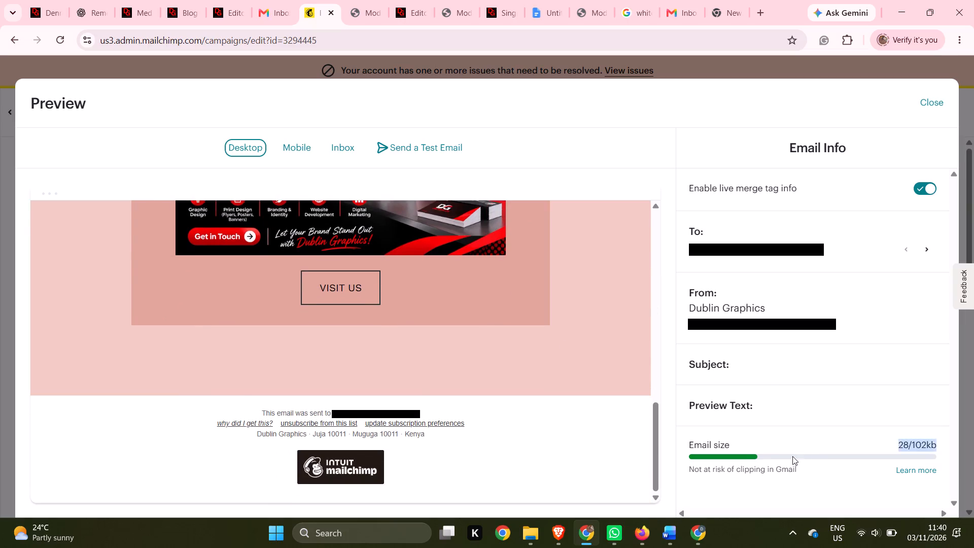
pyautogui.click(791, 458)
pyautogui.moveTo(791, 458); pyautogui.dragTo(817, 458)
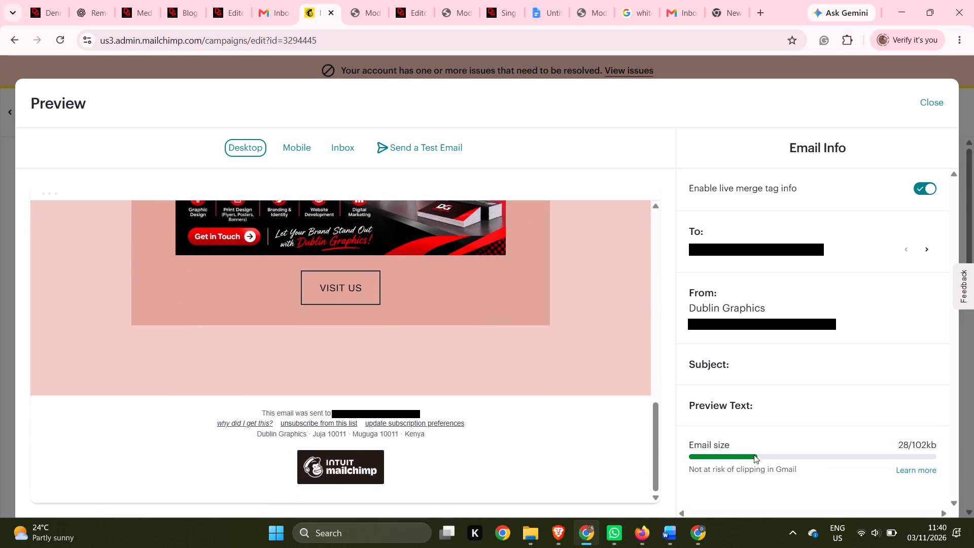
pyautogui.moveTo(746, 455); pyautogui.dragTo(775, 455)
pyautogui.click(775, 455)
# Examine the desktop preview again, covering the header, promotional text, banner image and Visit Us button.
pyautogui.scroll(2, 499, 360)
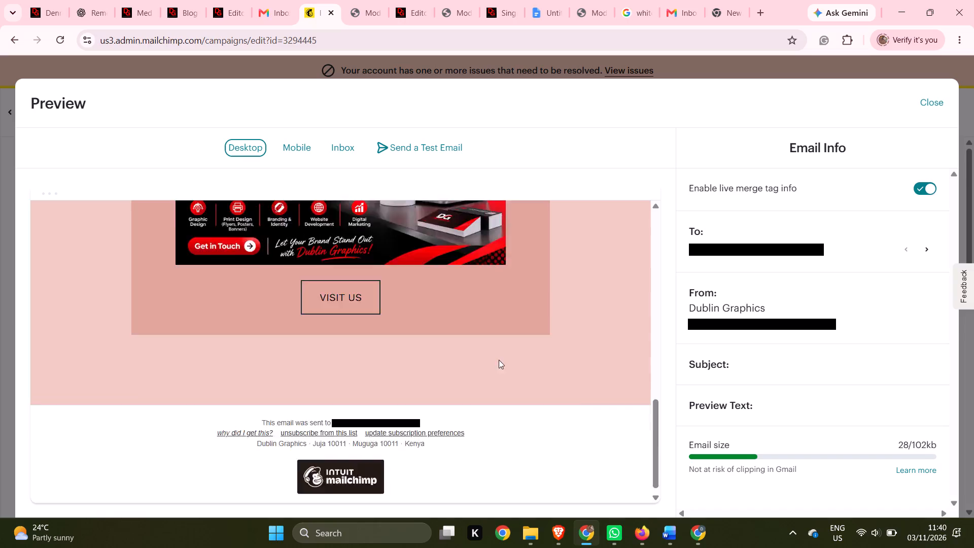
pyautogui.scroll(18, 499, 360)
pyautogui.scroll(-1, 499, 358)
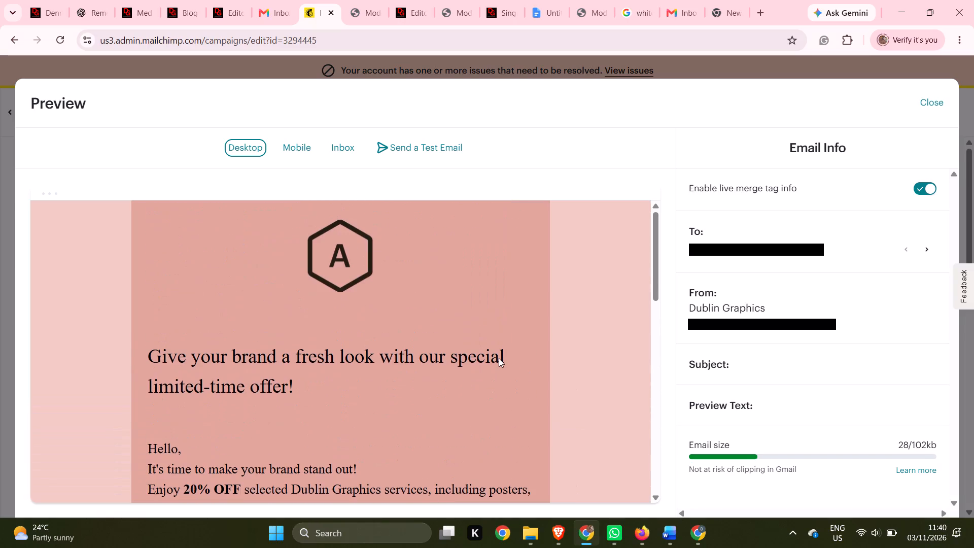
pyautogui.scroll(-7, 499, 358)
pyautogui.scroll(1, 499, 361)
pyautogui.scroll(-7, 499, 361)
pyautogui.scroll(3, 499, 361)
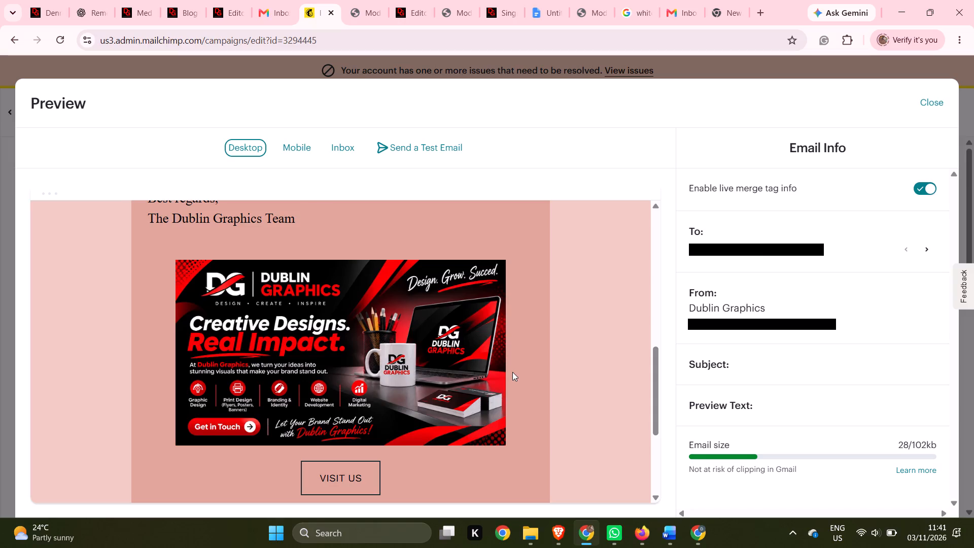
# Open the LiveScore website's tennis scores page in a new browser tab.
pyautogui.click(760, 1)
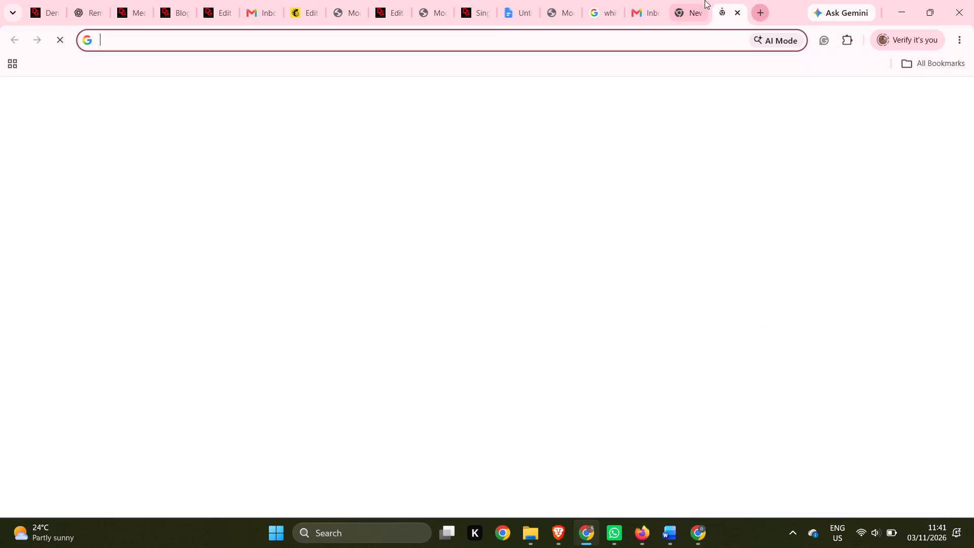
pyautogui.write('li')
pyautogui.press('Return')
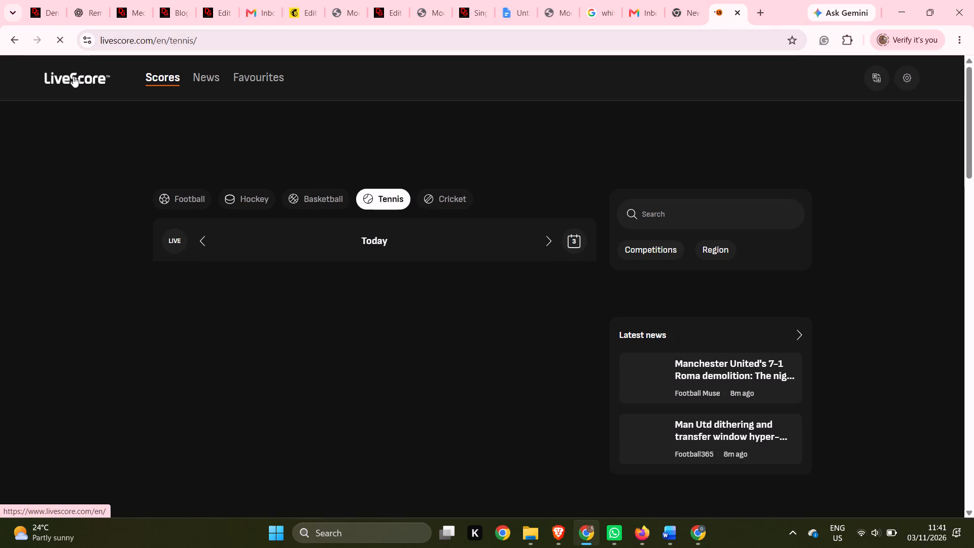
# Switch LiveScore to the football scores and look through today's Champions League and Copa del Rey fixtures.
pyautogui.click(186, 200)
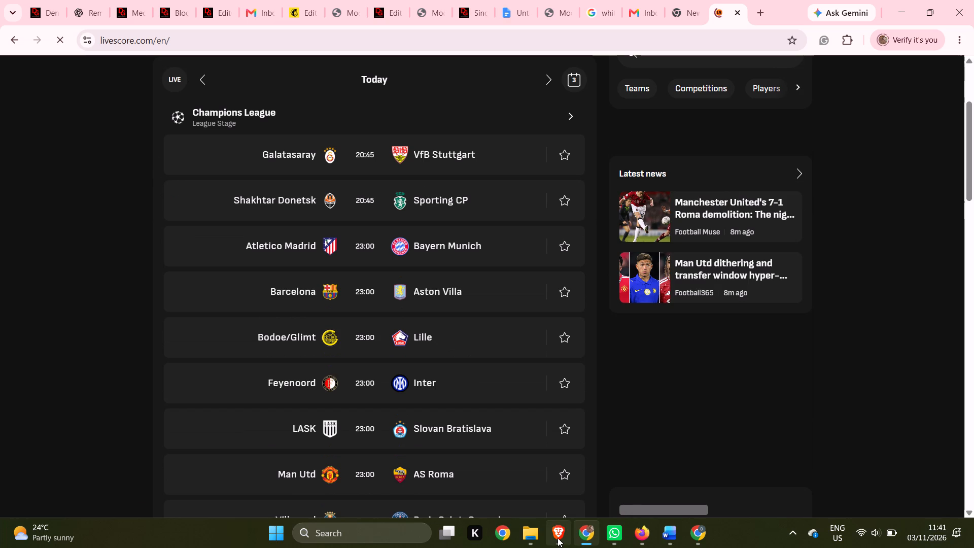
pyautogui.scroll(-3, 459, 412)
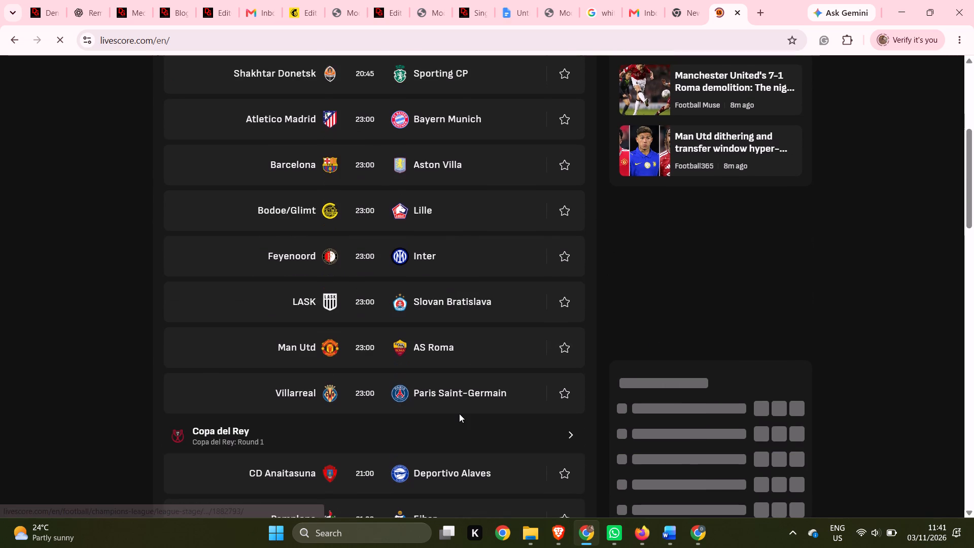
pyautogui.scroll(6, 459, 414)
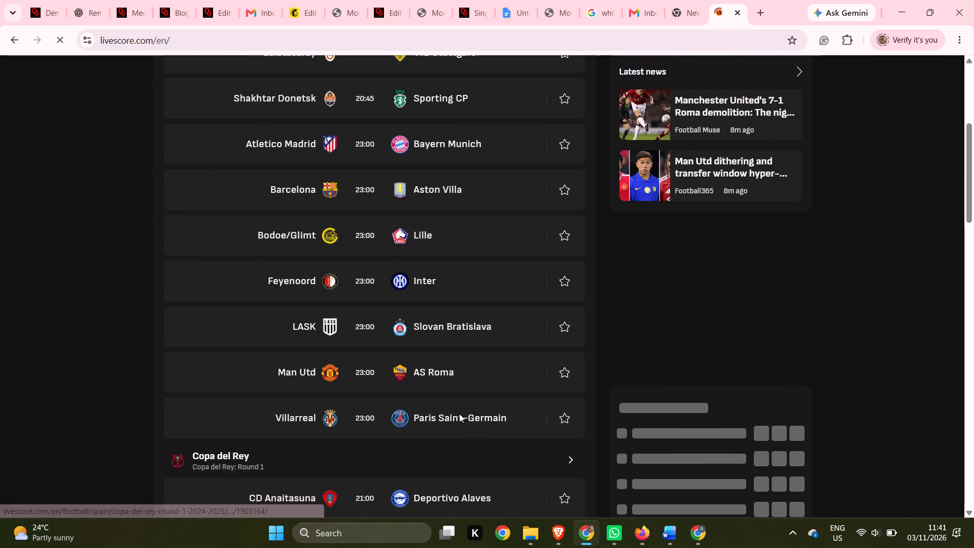
# Open a new blank browser tab.
pyautogui.click(756, 5)
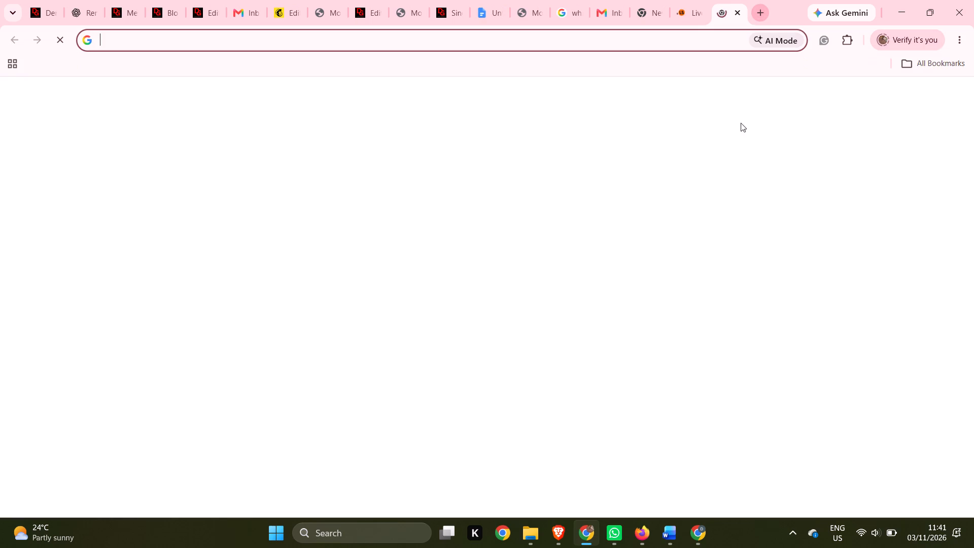